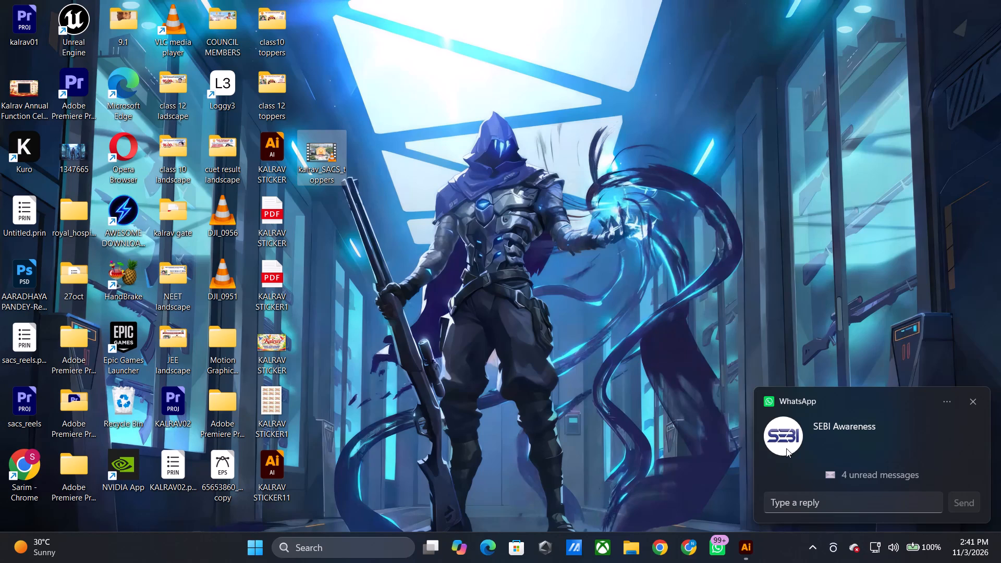
Dismiss the WhatsApp message notification on the desktop.
{"action": "left_click", "coordinate": [973, 398]}
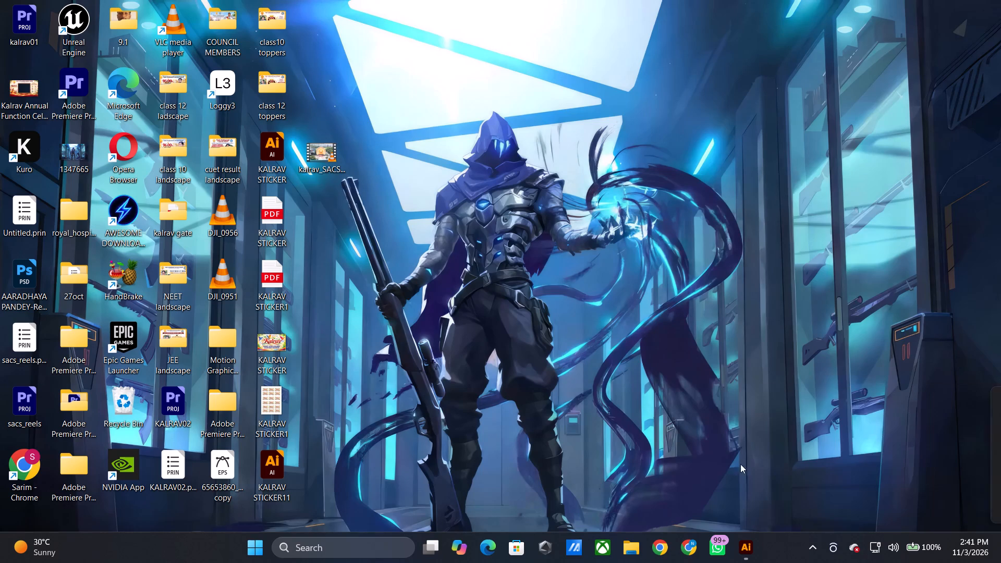
Switch to Adobe Illustrator and create a new document from the recent A4 preset, 595.28 x 841.89 pt.
{"action": "left_click", "coordinate": [754, 546]}
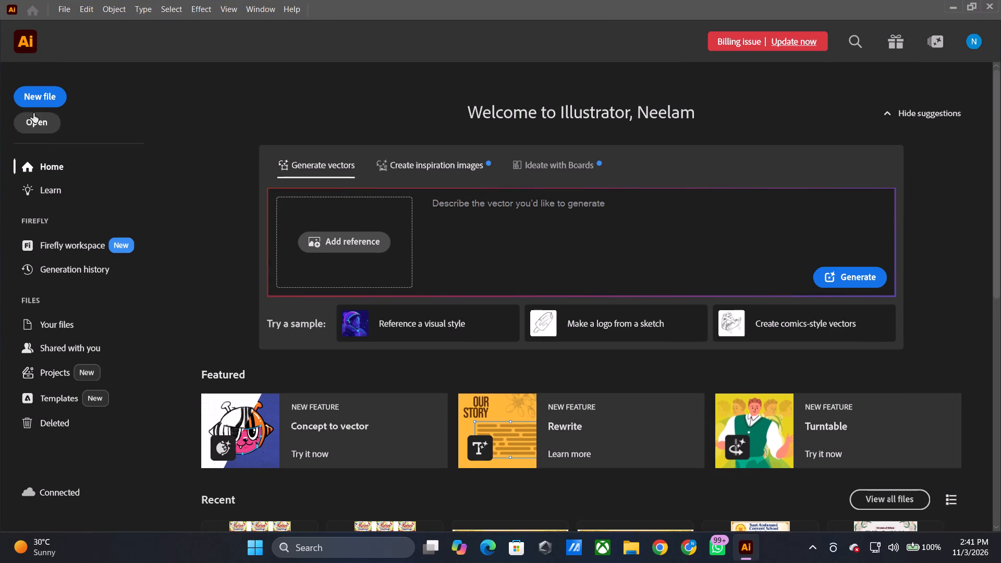
{"action": "left_click", "coordinate": [40, 99]}
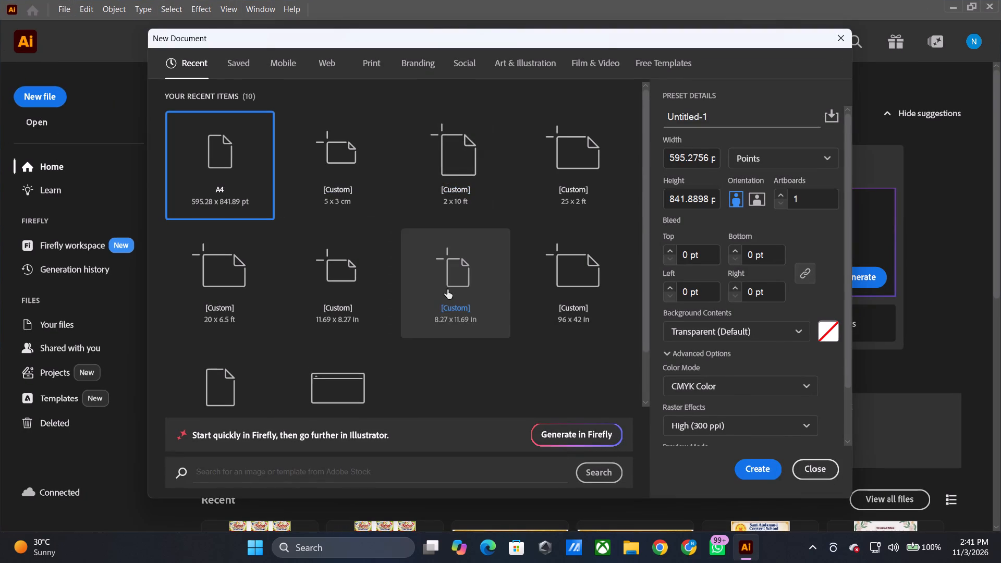
{"action": "scroll", "coordinate": [293, 318], "scroll_direction": "down", "scroll_amount": 2}
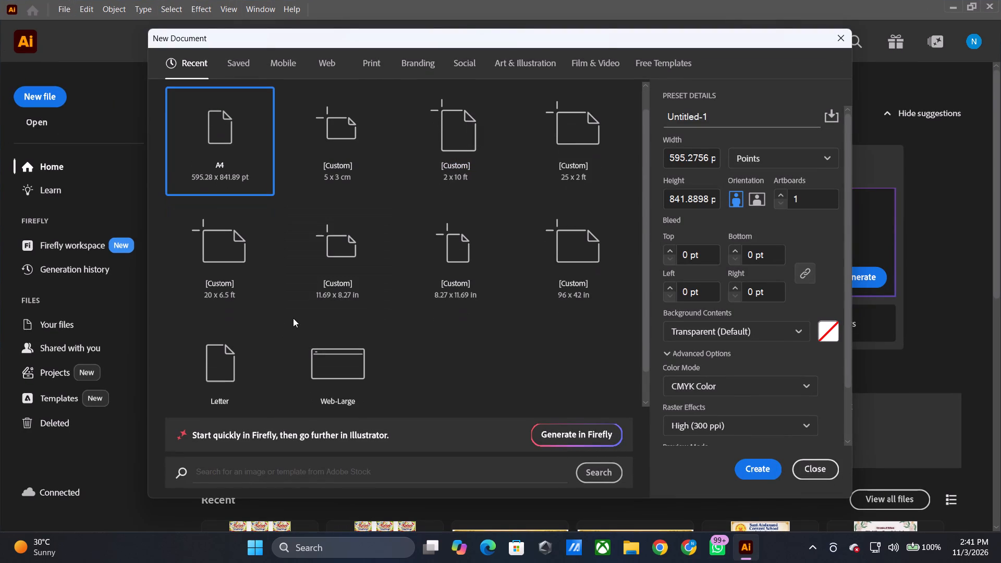
{"action": "left_click", "coordinate": [224, 125]}
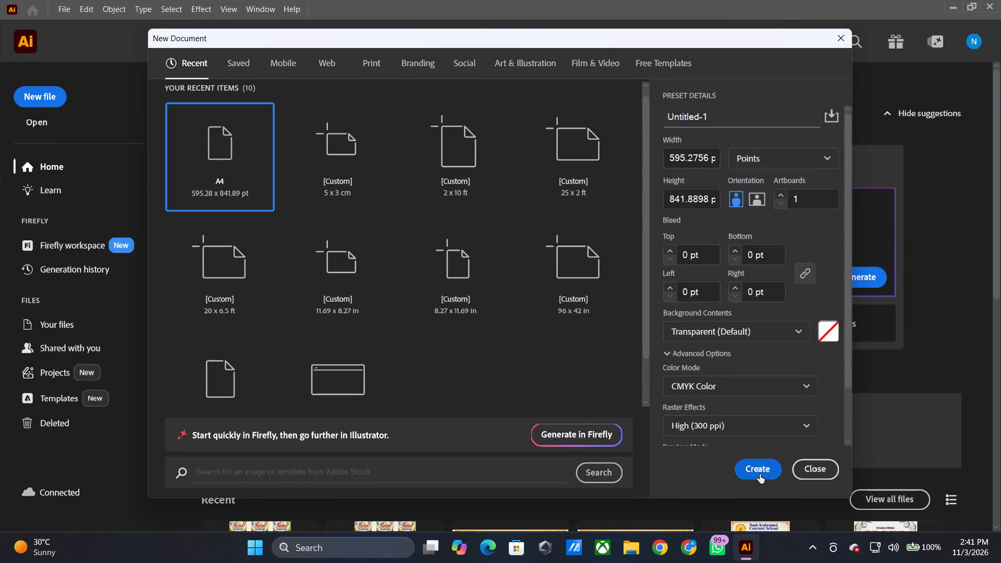
{"action": "left_click", "coordinate": [207, 150]}
{"action": "left_click", "coordinate": [753, 467]}
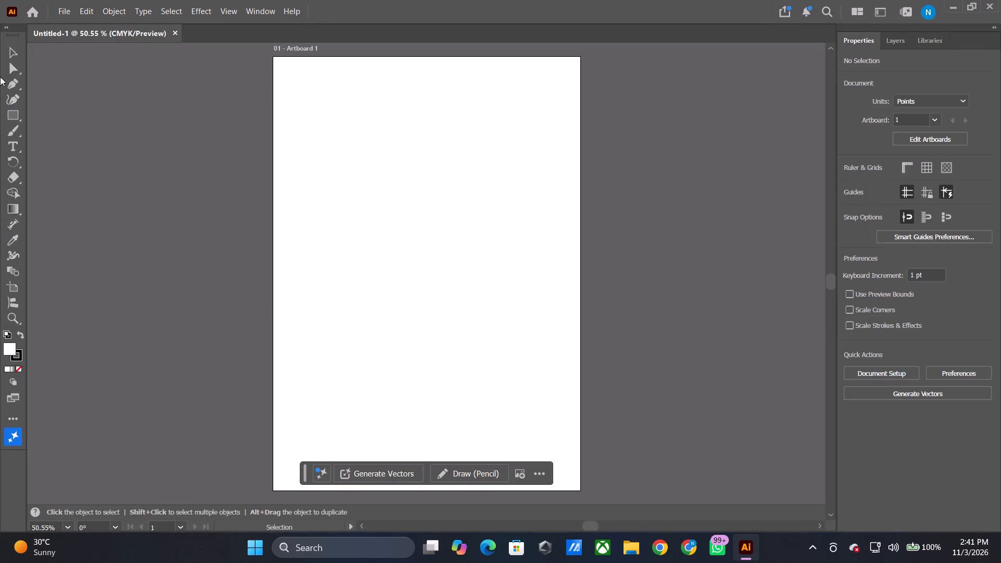
Create an ellipse 6.5 pt wide and 6.5 pt high in the upper middle of the artboard.
{"action": "left_click", "coordinate": [18, 121]}
{"action": "right_click", "coordinate": [18, 121]}
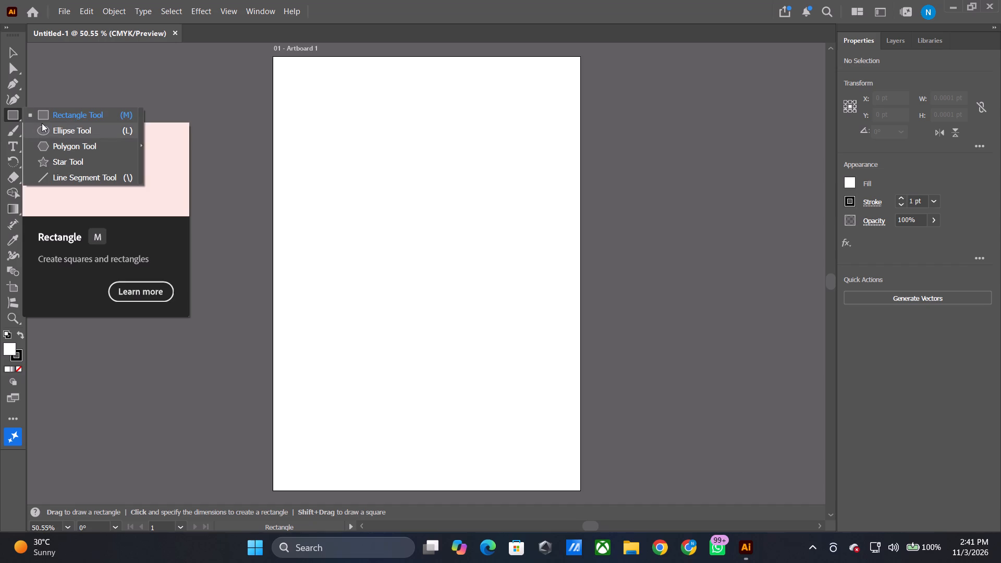
{"action": "left_click", "coordinate": [42, 123]}
{"action": "left_click", "coordinate": [440, 214]}
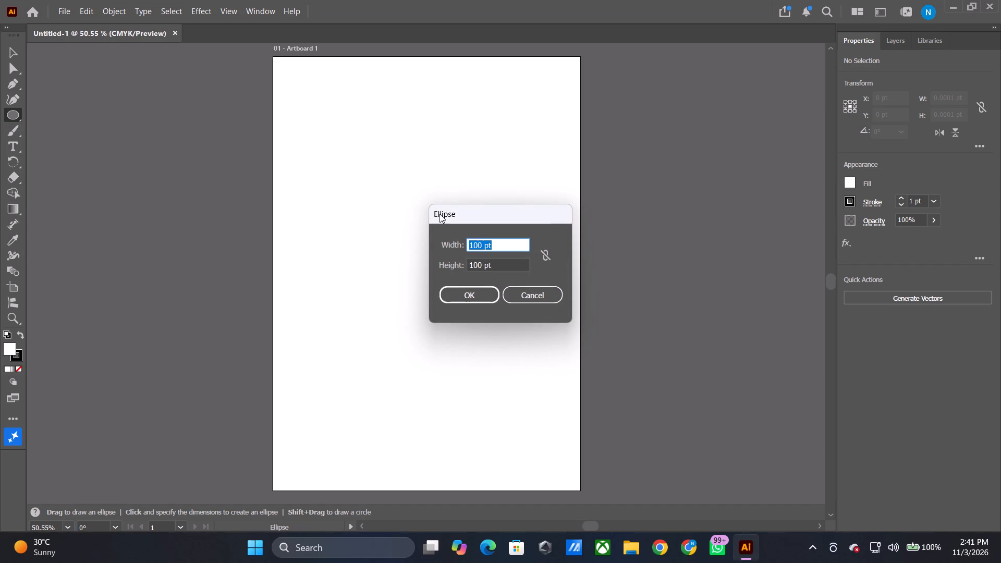
{"action": "left_click", "coordinate": [501, 247]}
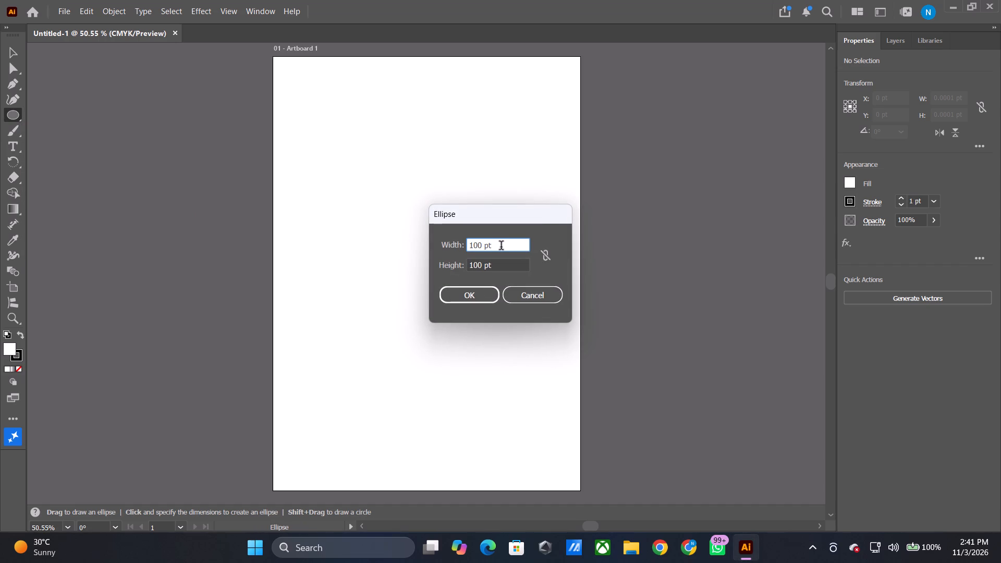
{"action": "key", "text": "BackSpace"}
{"action": "key", "text": "BackSpace"}
{"action": "key", "text": "BackSpace"}
{"action": "key", "text": "BackSpace"}
{"action": "key", "text": "BackSpace"}
{"action": "key", "text": "BackSpace"}
{"action": "key", "text": "BackSpace"}
{"action": "type", "text": "6."}
{"action": "type", "text": "50"}
{"action": "left_click", "coordinate": [495, 265]}
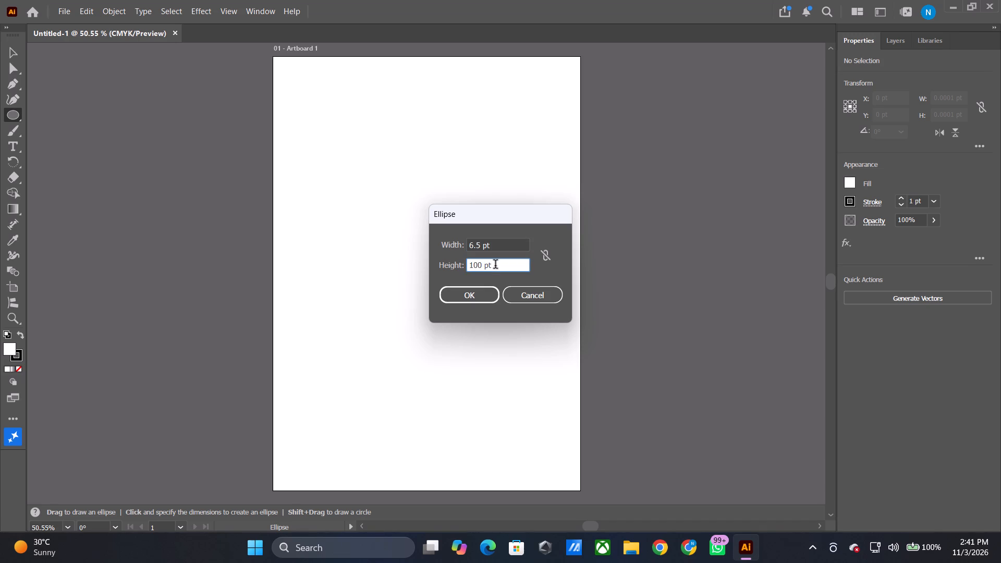
{"action": "key", "text": "BackSpace"}
{"action": "key", "text": "BackSpace"}
{"action": "key", "text": "BackSpace"}
{"action": "key", "text": "BackSpace"}
{"action": "key", "text": "BackSpace"}
{"action": "key", "text": "BackSpace"}
{"action": "key", "text": "BackSpace"}
{"action": "type", "text": "6.5"}
{"action": "left_click", "coordinate": [474, 288]}
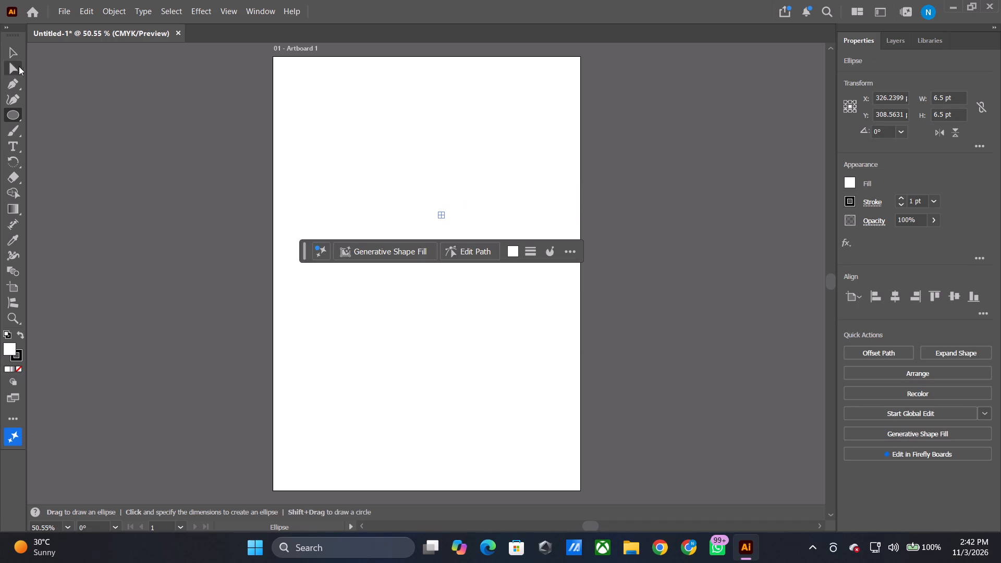
Set the small circle's width and height to 6.5 cm each and leave isolation mode.
{"action": "left_click", "coordinate": [8, 53]}
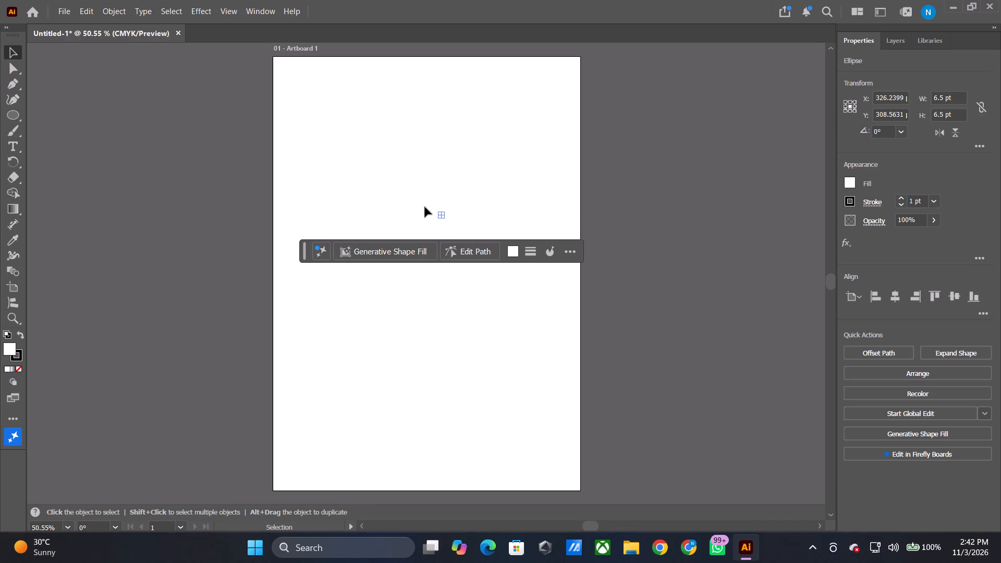
{"action": "scroll", "coordinate": [425, 207], "scroll_direction": "up", "scroll_amount": 3, "text": "alt+shift"}
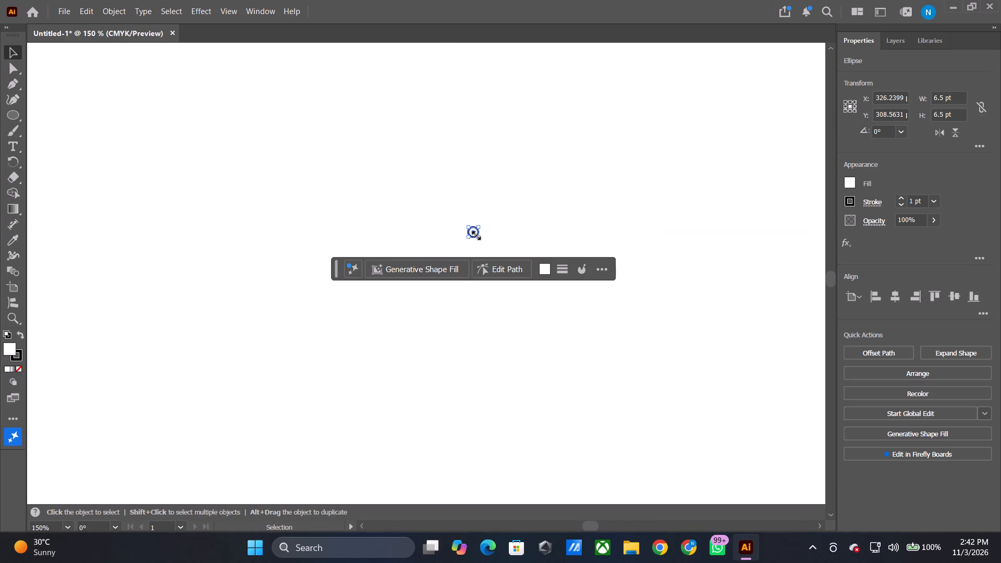
{"action": "scroll", "coordinate": [470, 234], "scroll_direction": "up", "scroll_amount": 4, "text": "alt+shift"}
{"action": "double_click", "coordinate": [492, 246]}
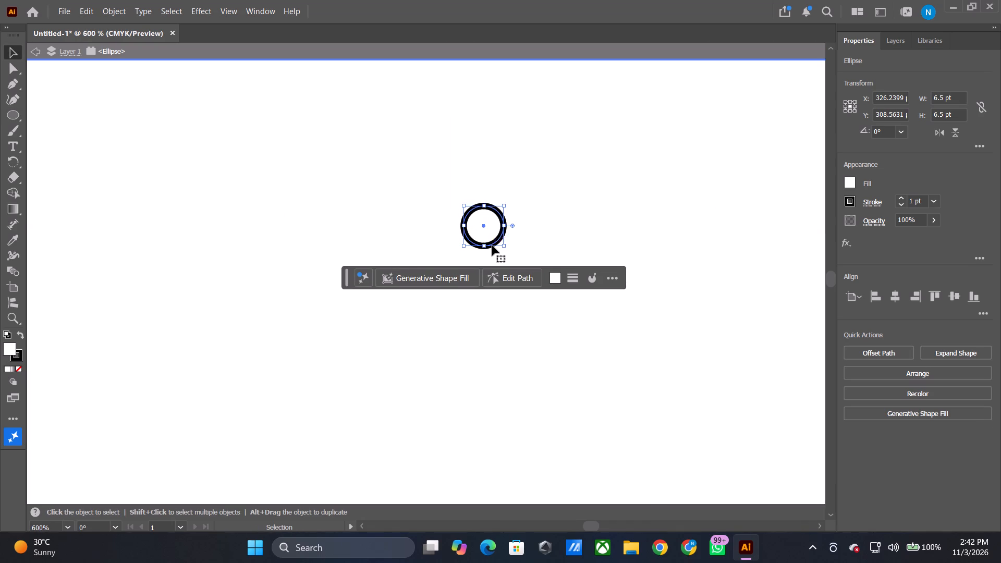
{"action": "double_click", "coordinate": [493, 244]}
{"action": "left_click", "coordinate": [982, 107]}
{"action": "left_click", "coordinate": [982, 107]}
{"action": "left_click", "coordinate": [964, 95]}
{"action": "left_click", "coordinate": [963, 95]}
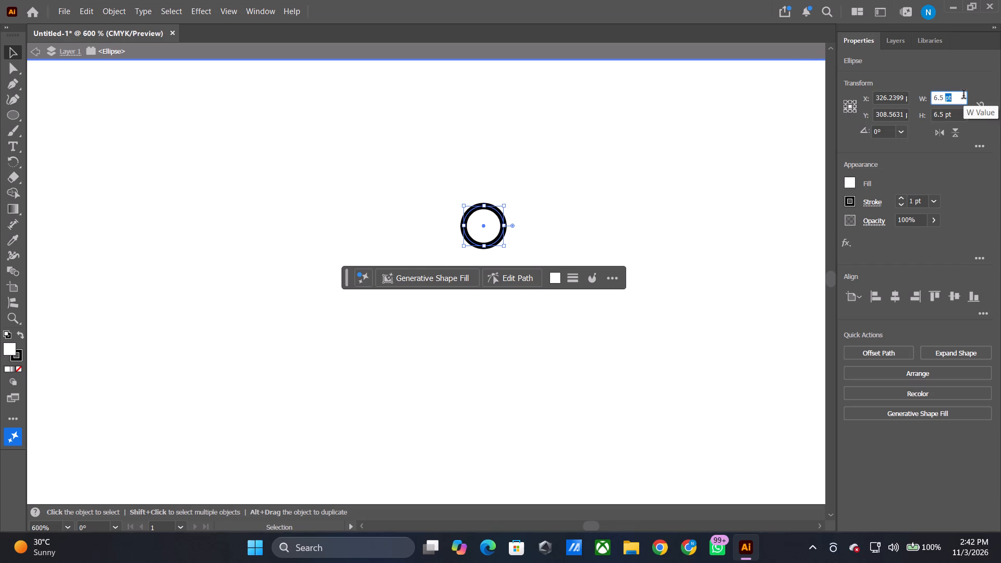
{"action": "key", "text": "BackSpace"}
{"action": "type", "text": "CM"}
{"action": "left_click", "coordinate": [962, 118]}
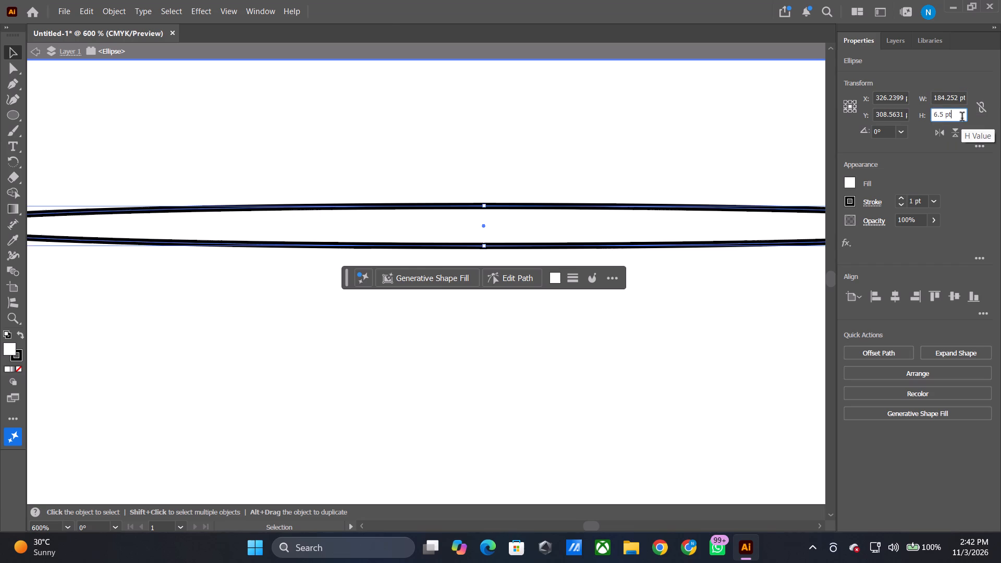
{"action": "key", "text": "BackSpace"}
{"action": "key", "text": "BackSpace"}
{"action": "type", "text": "CM"}
{"action": "key", "text": "Return"}
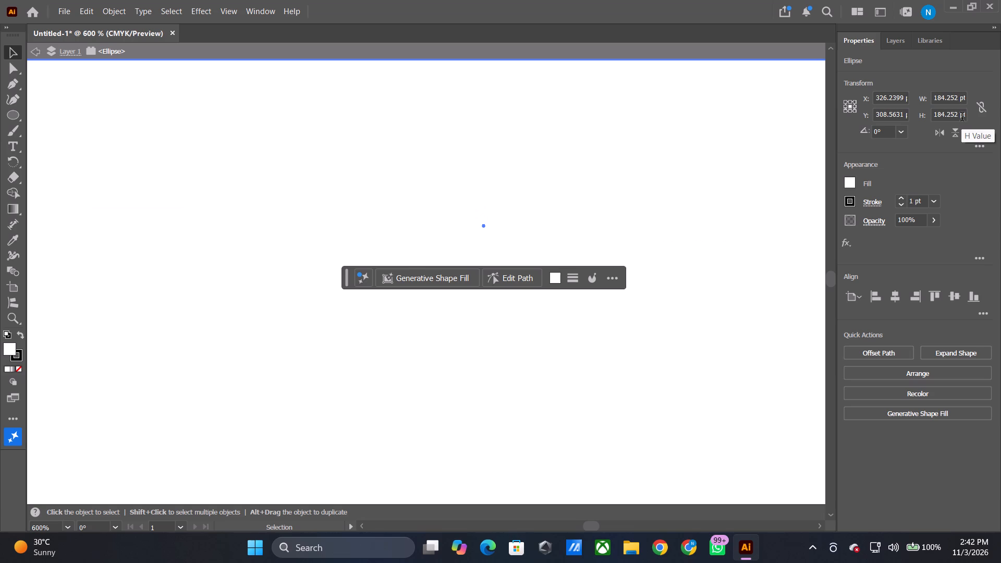
{"action": "scroll", "coordinate": [478, 232], "scroll_direction": "down", "scroll_amount": 6, "text": "alt+shift"}
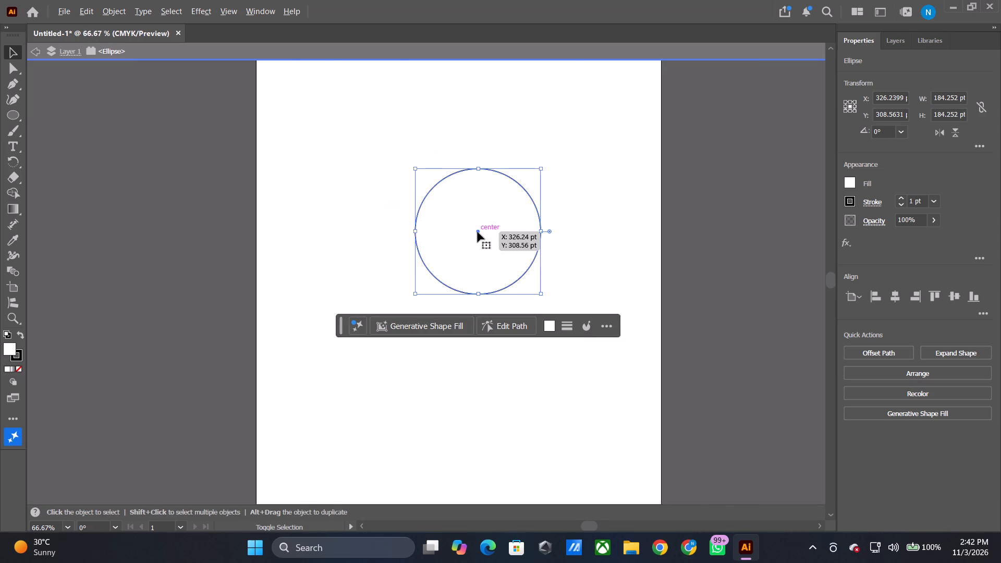
{"action": "scroll", "coordinate": [478, 232], "scroll_direction": "down", "scroll_amount": 3, "text": "alt+shift"}
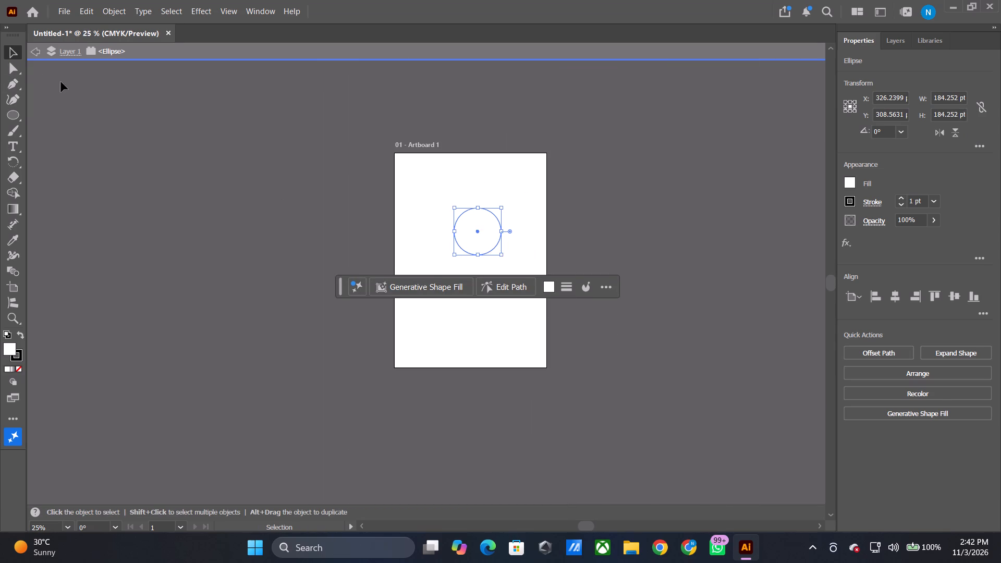
{"action": "double_click", "coordinate": [61, 82]}
Move the circle down the artboard so its center sits at about X 302 pt, Y 462 pt.
{"action": "scroll", "coordinate": [448, 262], "scroll_direction": "up", "scroll_amount": 2, "text": "alt+shift"}
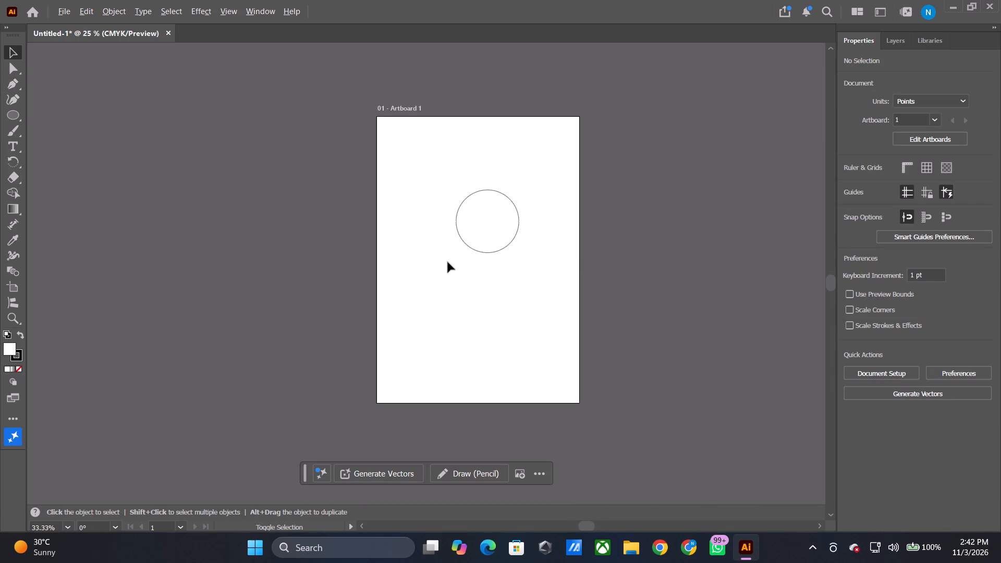
{"action": "scroll", "coordinate": [448, 262], "scroll_direction": "up", "scroll_amount": 1, "text": "alt+shift"}
{"action": "left_click", "coordinate": [511, 240]}
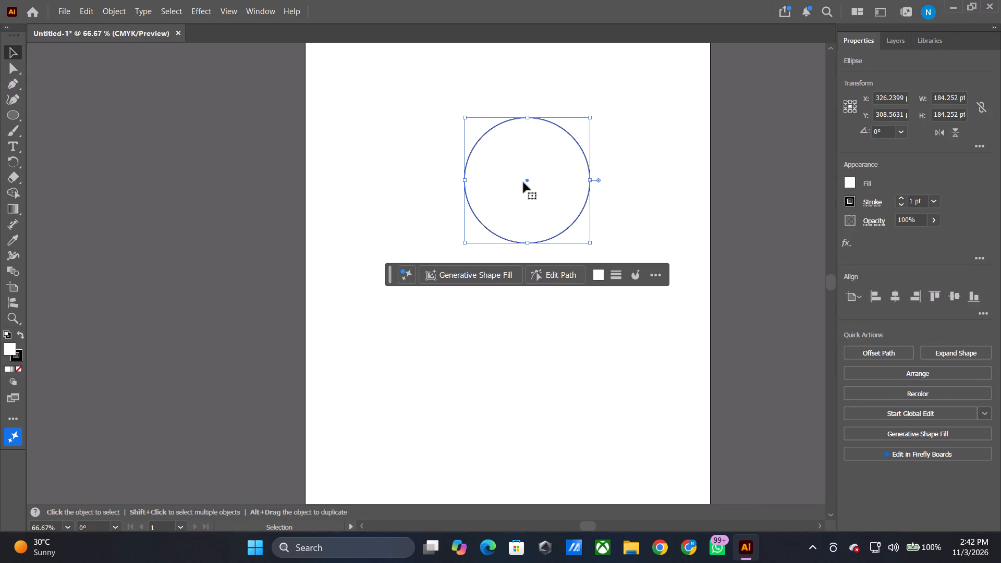
{"action": "left_click_drag", "start_coordinate": [528, 178], "coordinate": [511, 282]}
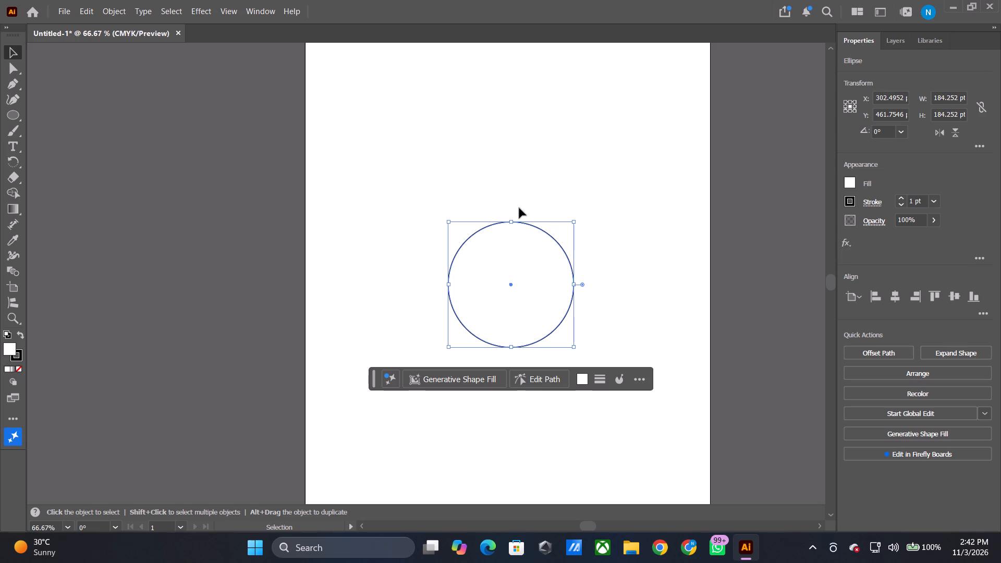
Enlarge the circle proportionally to about two-thirds of the artboard's width, center it horizontally at about X 298 pt, and deselect it.
{"action": "left_click_drag", "start_coordinate": [511, 222], "coordinate": [511, 214], "text": "shift"}
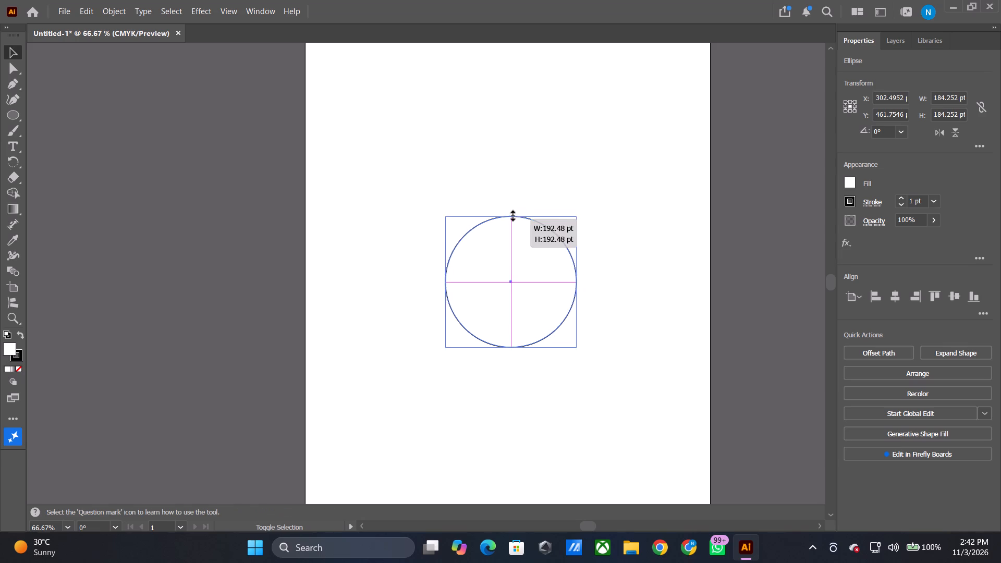
{"action": "left_click_drag", "start_coordinate": [511, 214], "coordinate": [509, 107], "text": "shift"}
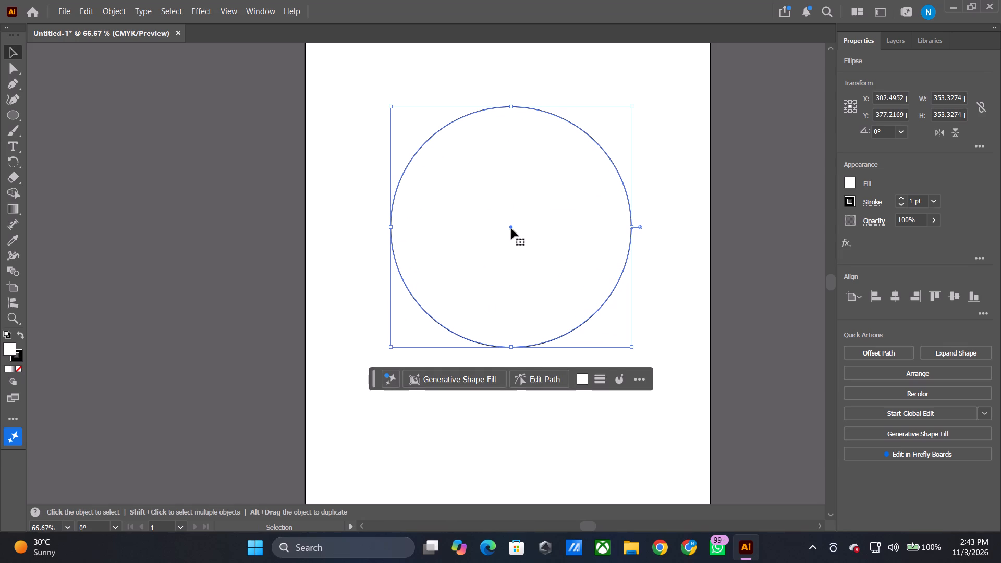
{"action": "left_click_drag", "start_coordinate": [511, 229], "coordinate": [507, 294]}
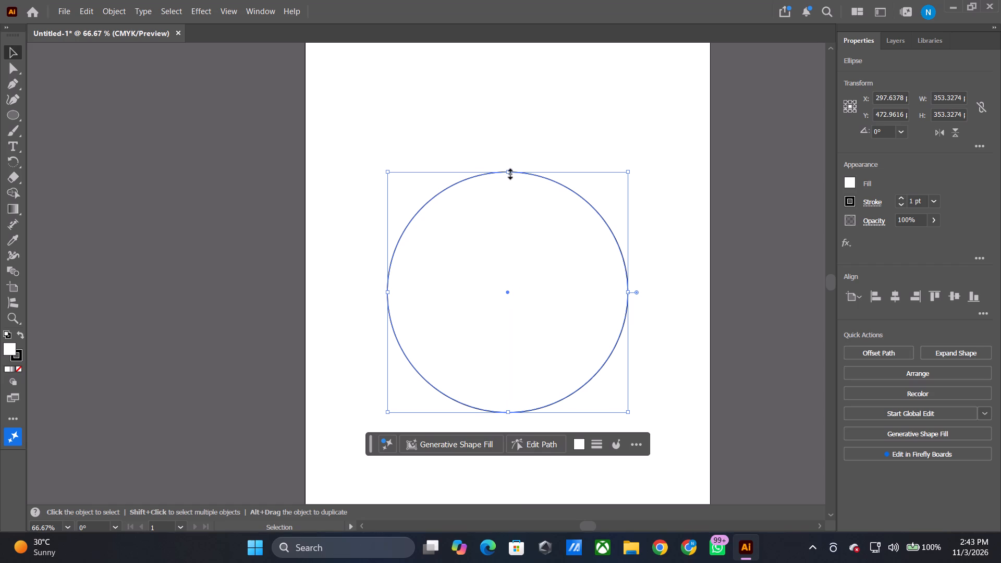
{"action": "left_click_drag", "start_coordinate": [509, 171], "coordinate": [505, 141], "text": "shift"}
{"action": "left_click", "coordinate": [723, 212]}
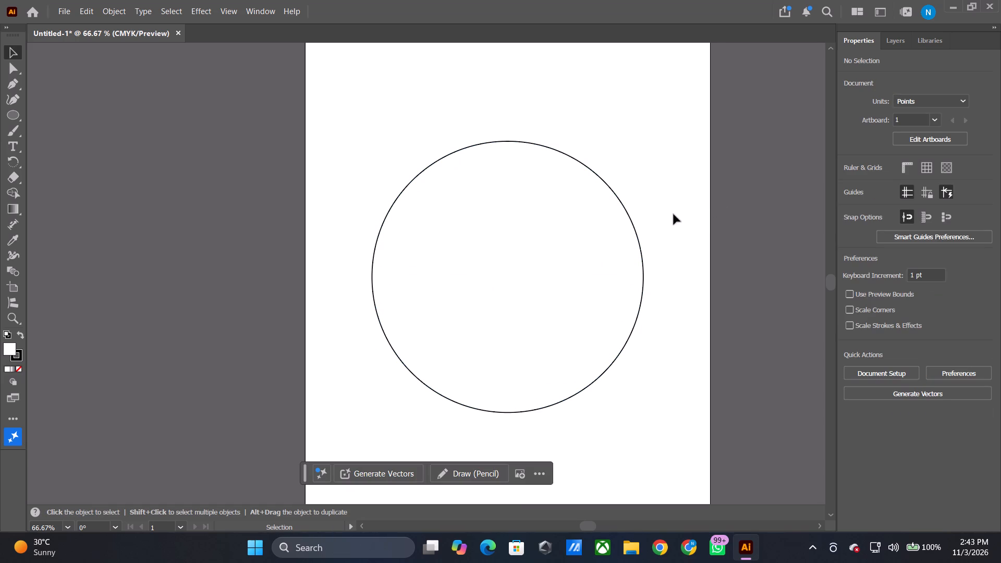
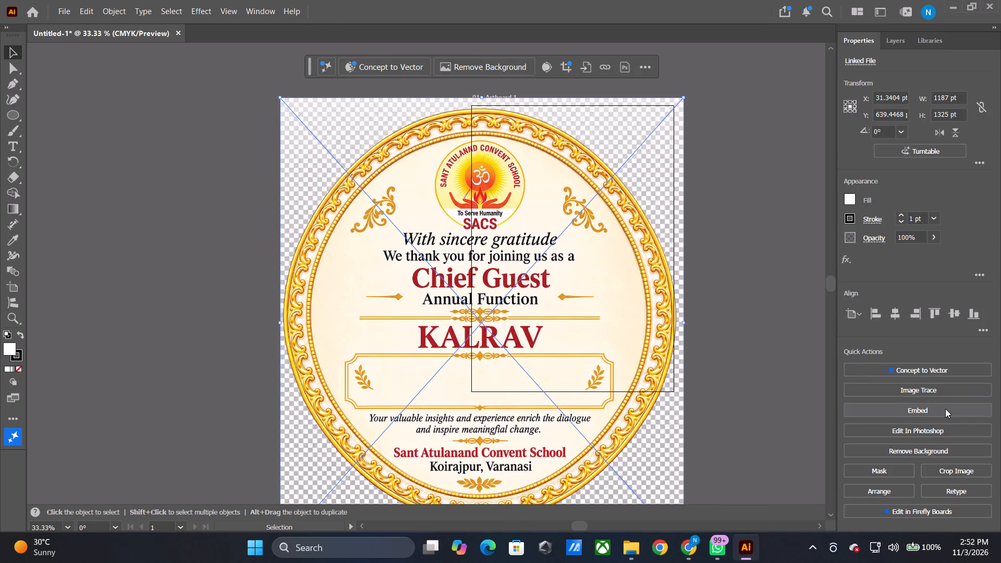
{"action": "left_click", "coordinate": [945, 416]}
Move the embedded badge image over Artboard 1 and run Remove Background on it.
{"action": "left_click_drag", "start_coordinate": [493, 304], "coordinate": [590, 275]}
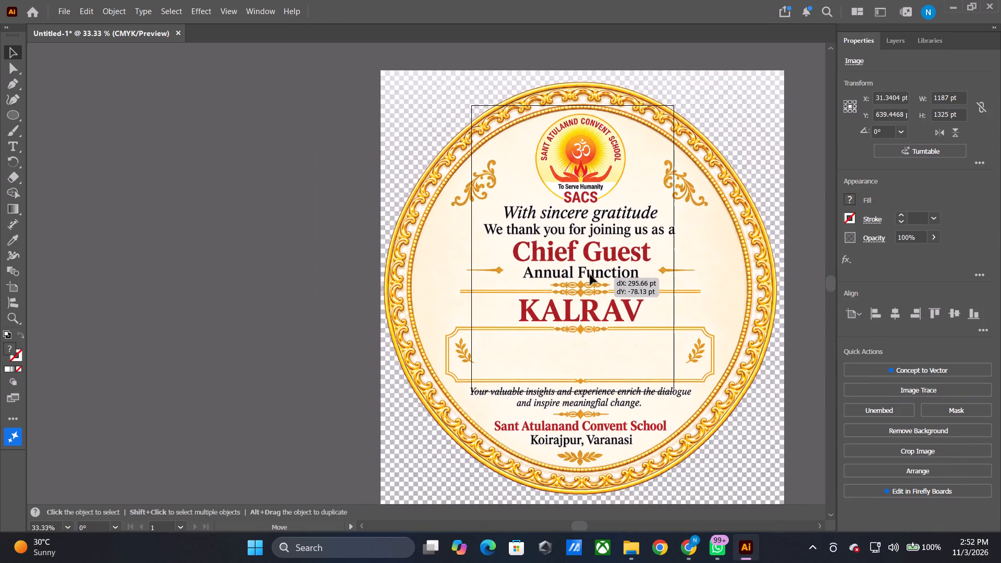
{"action": "left_click_drag", "start_coordinate": [590, 275], "coordinate": [589, 274]}
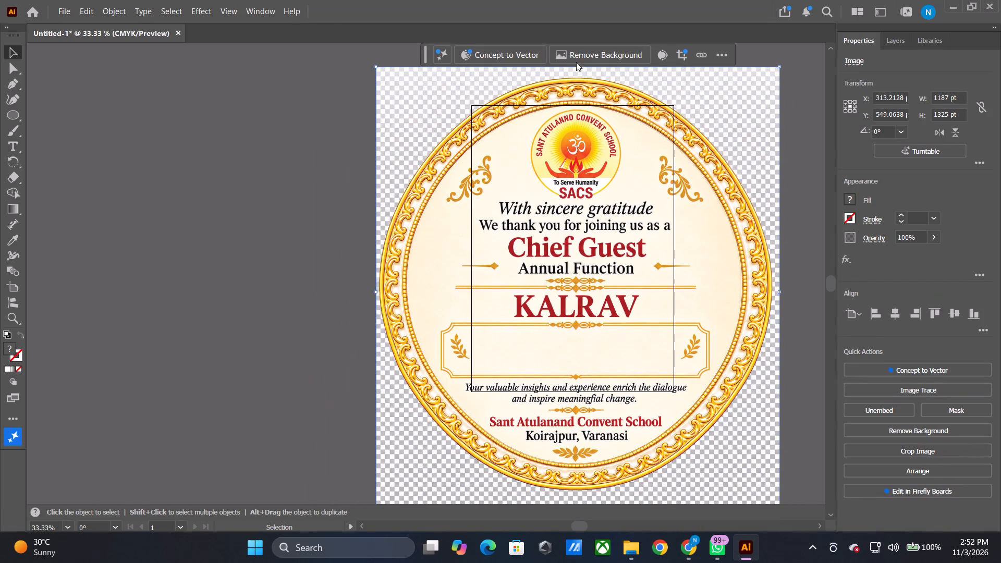
{"action": "left_click", "coordinate": [585, 52]}
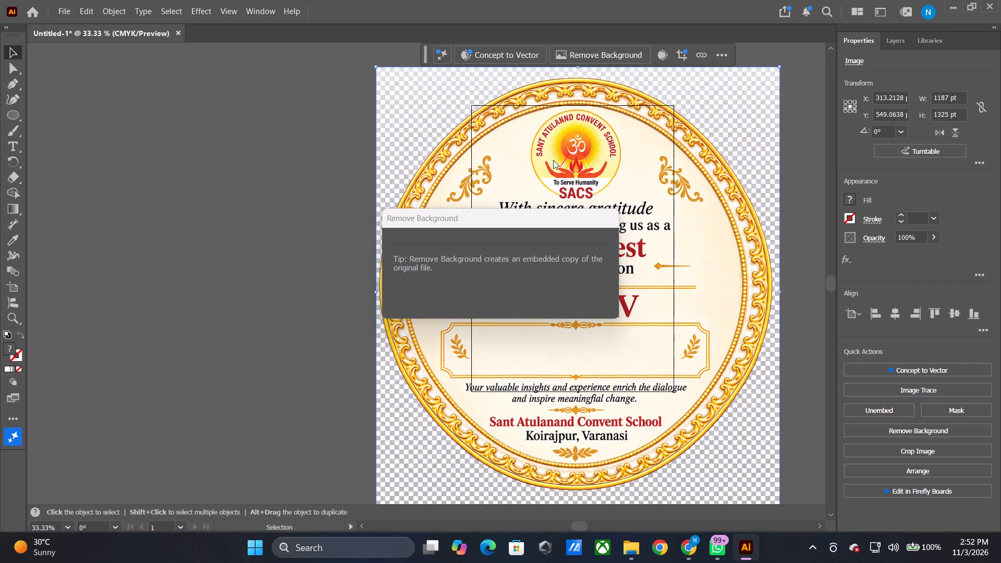
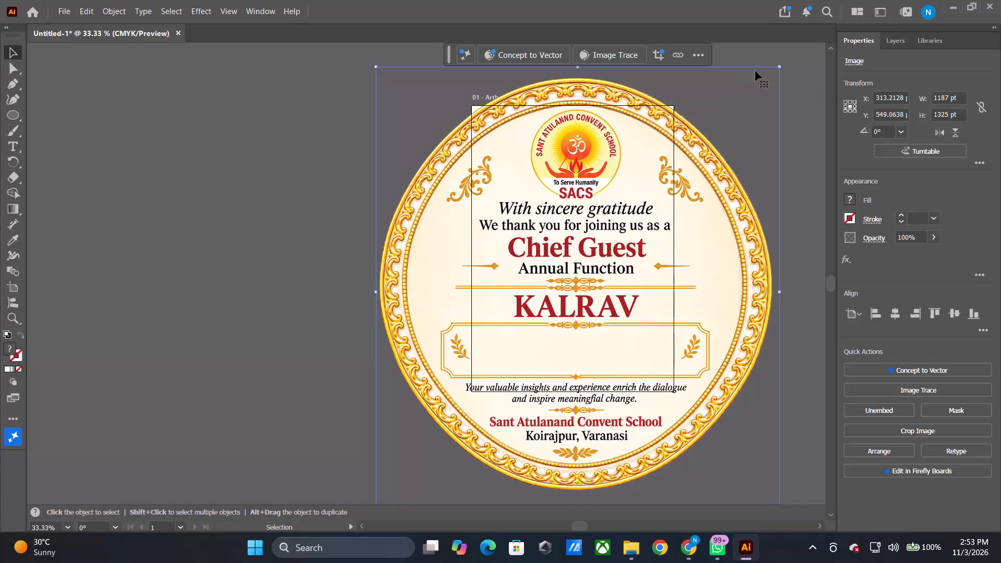
Scale the badge image down to about 503 × 562 pt and position it in the middle of Artboard 1.
{"action": "left_click_drag", "start_coordinate": [780, 65], "coordinate": [701, 166], "text": "shift"}
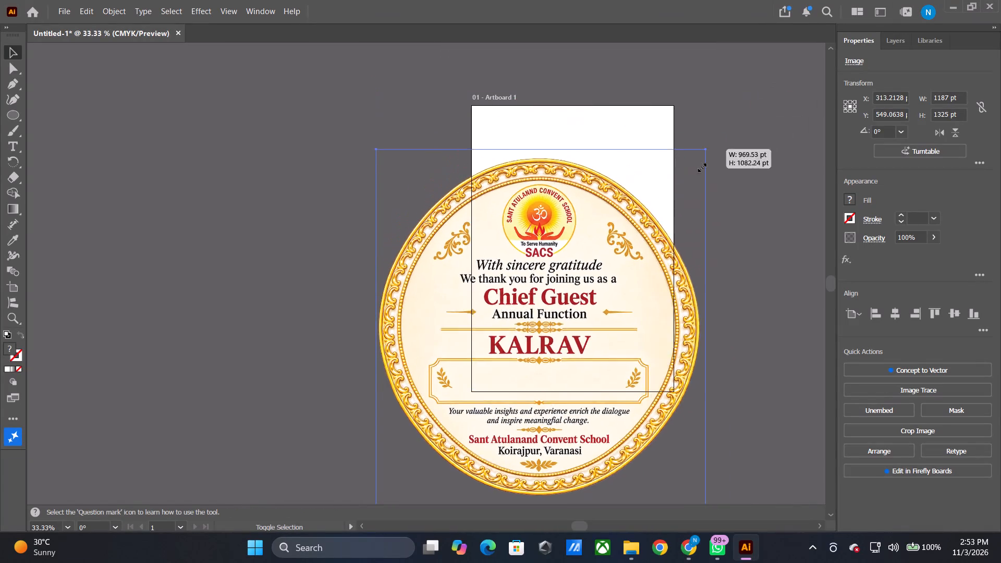
{"action": "left_click_drag", "start_coordinate": [701, 166], "coordinate": [614, 326], "text": "shift"}
{"action": "left_click_drag", "start_coordinate": [492, 417], "coordinate": [582, 287]}
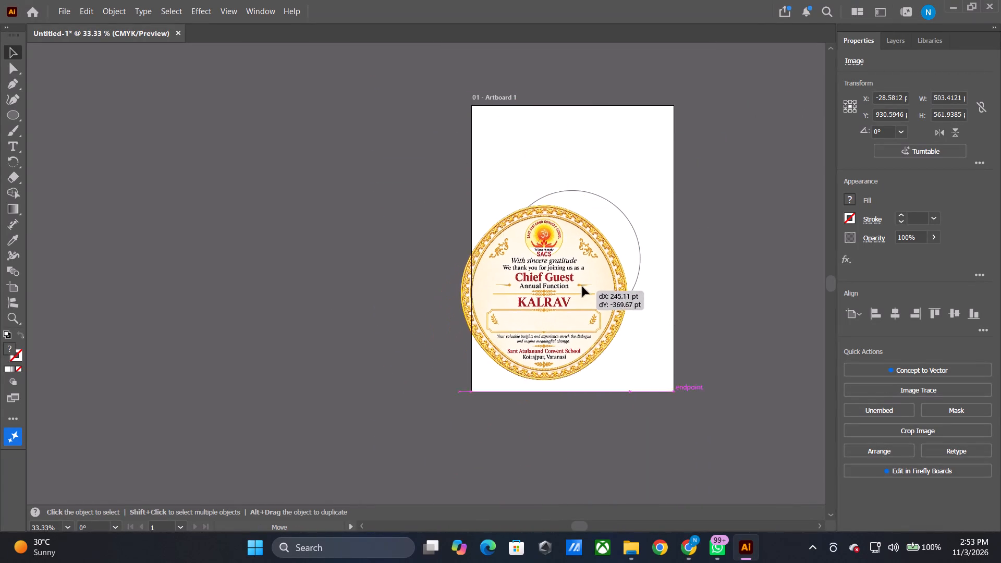
{"action": "left_click_drag", "start_coordinate": [582, 287], "coordinate": [606, 251]}
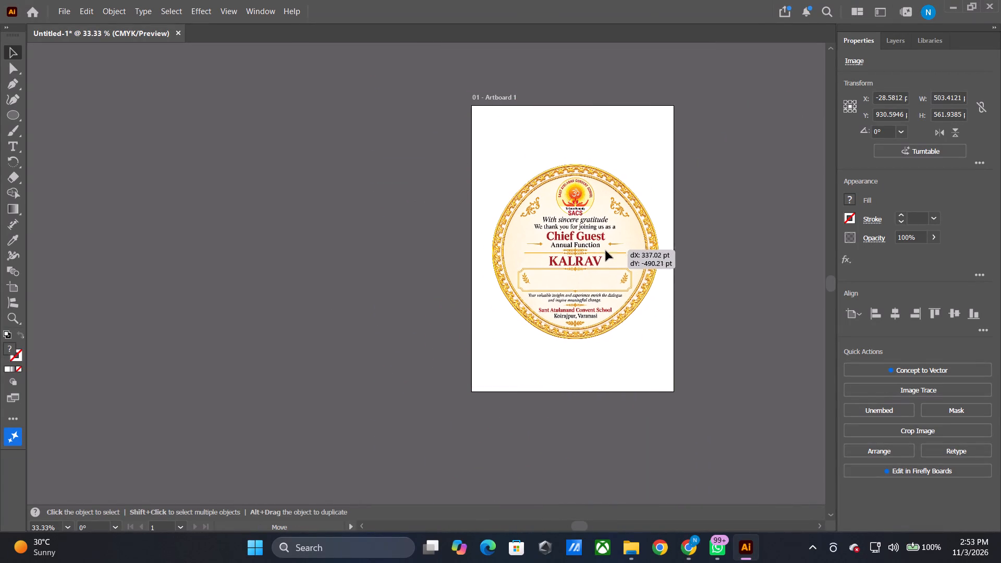
{"action": "left_click_drag", "start_coordinate": [606, 251], "coordinate": [605, 251]}
{"action": "scroll", "coordinate": [604, 251], "scroll_direction": "up", "scroll_amount": 2, "text": "alt+shift"}
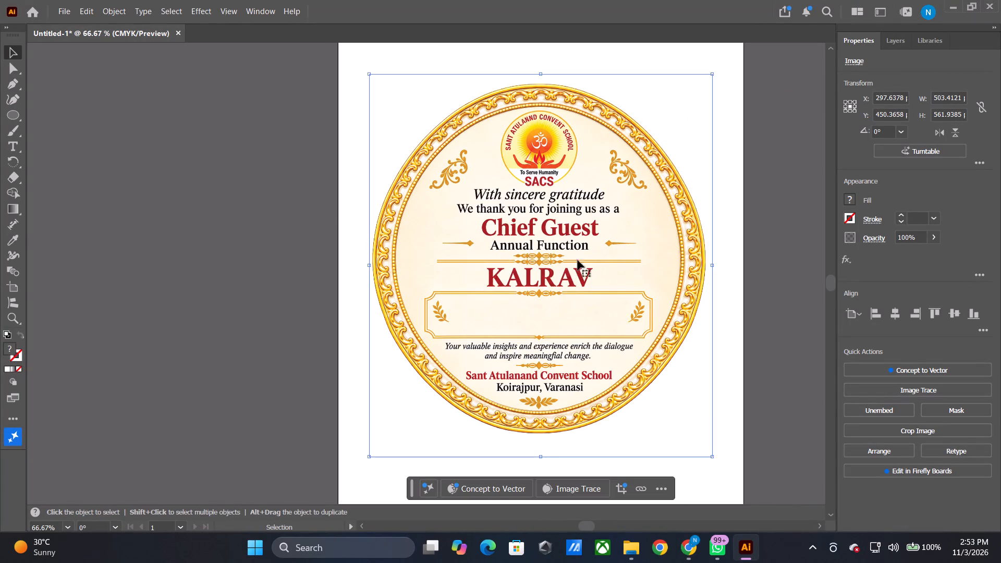
{"action": "left_click_drag", "start_coordinate": [562, 260], "coordinate": [561, 252]}
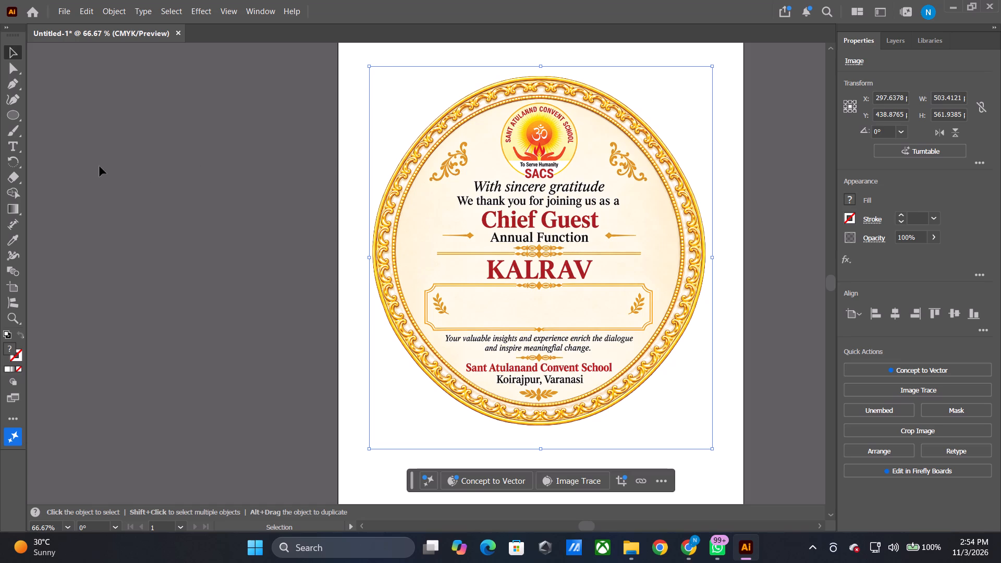
{"action": "left_click", "coordinate": [120, 128]}
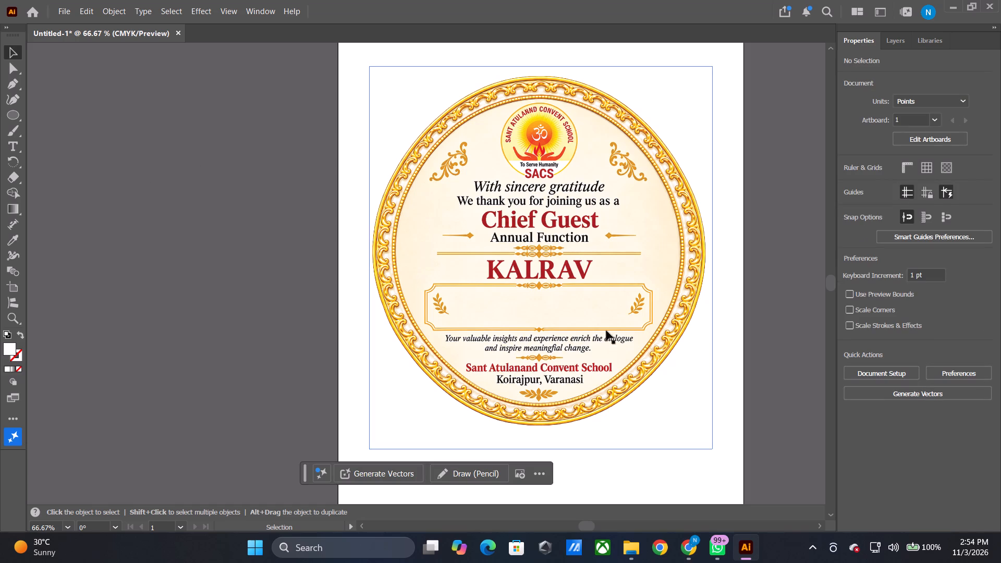
Place the Ornate Rainbow Bird in Flight image from the Downloads folder into the Illustrator document and embed it.
{"action": "left_click", "coordinate": [626, 554]}
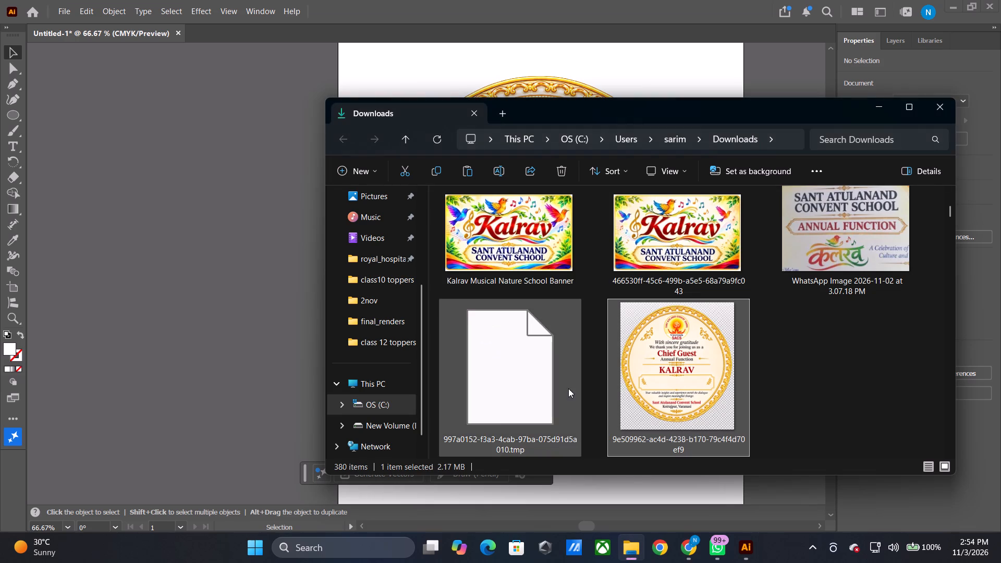
{"action": "scroll", "coordinate": [568, 391], "scroll_direction": "down", "scroll_amount": 15}
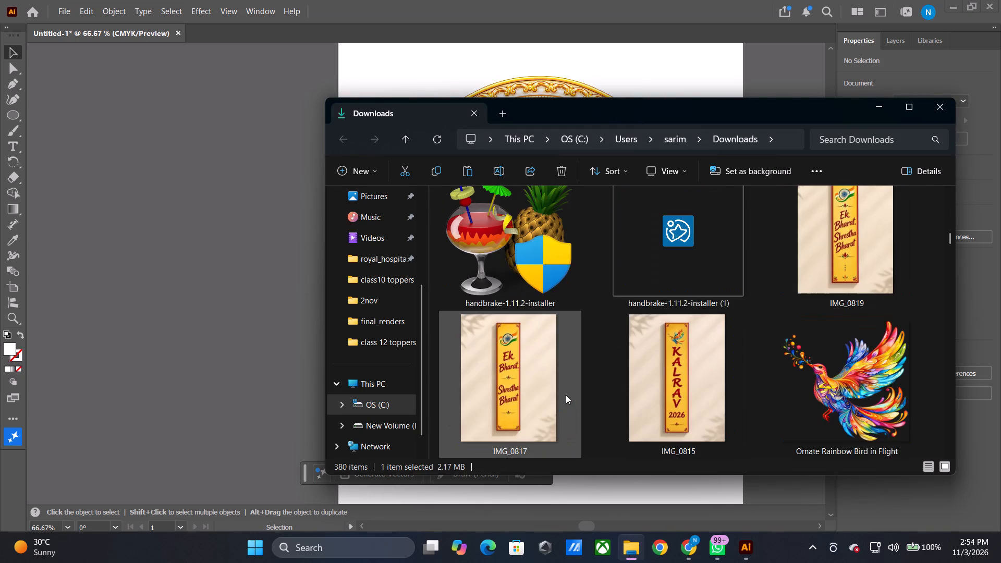
{"action": "scroll", "coordinate": [566, 395], "scroll_direction": "down", "scroll_amount": 2}
{"action": "scroll", "coordinate": [566, 395], "scroll_direction": "up", "scroll_amount": 2}
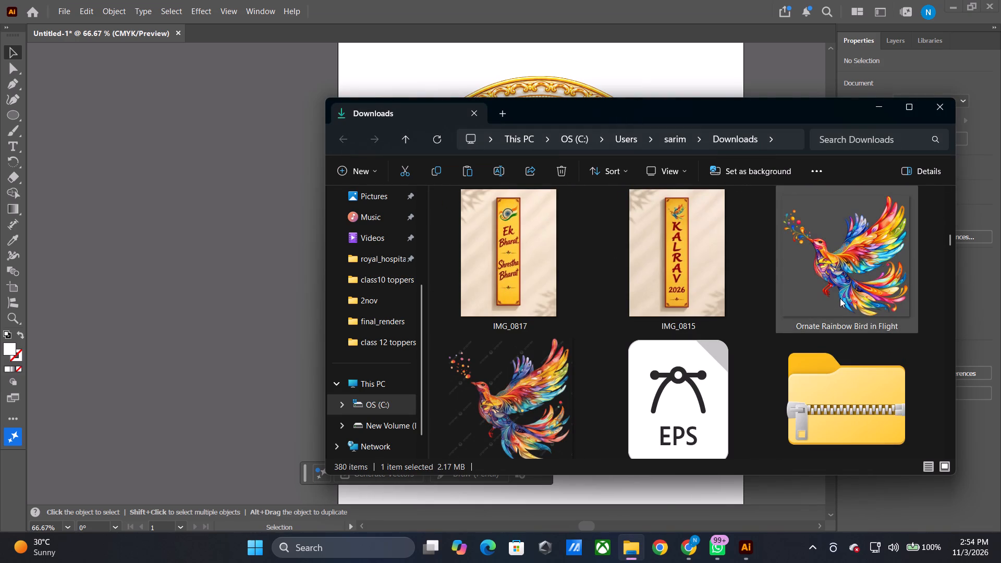
{"action": "left_click_drag", "start_coordinate": [840, 296], "coordinate": [271, 229]}
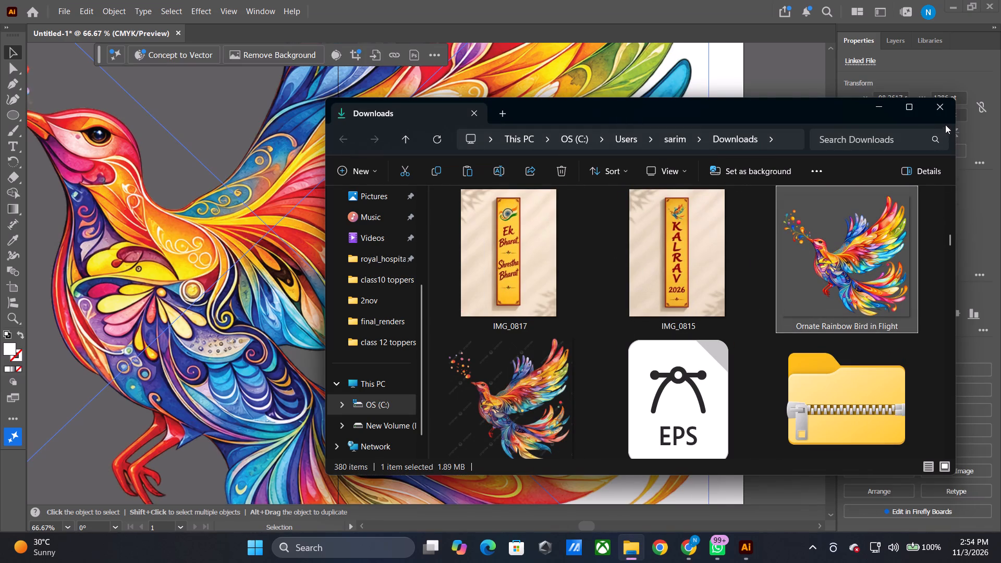
{"action": "left_click", "coordinate": [946, 104]}
{"action": "left_click", "coordinate": [913, 411]}
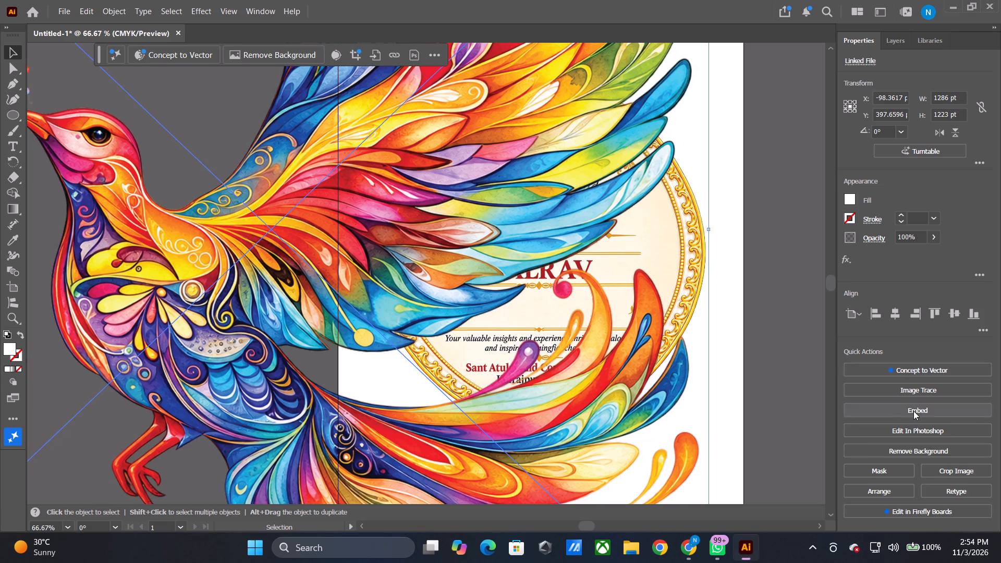
Scale the bird down to about 92 × 87.5 pt and position it on the badge, just right of the KALRAV text.
{"action": "scroll", "coordinate": [423, 316], "scroll_direction": "down", "scroll_amount": 4, "text": "alt+shift"}
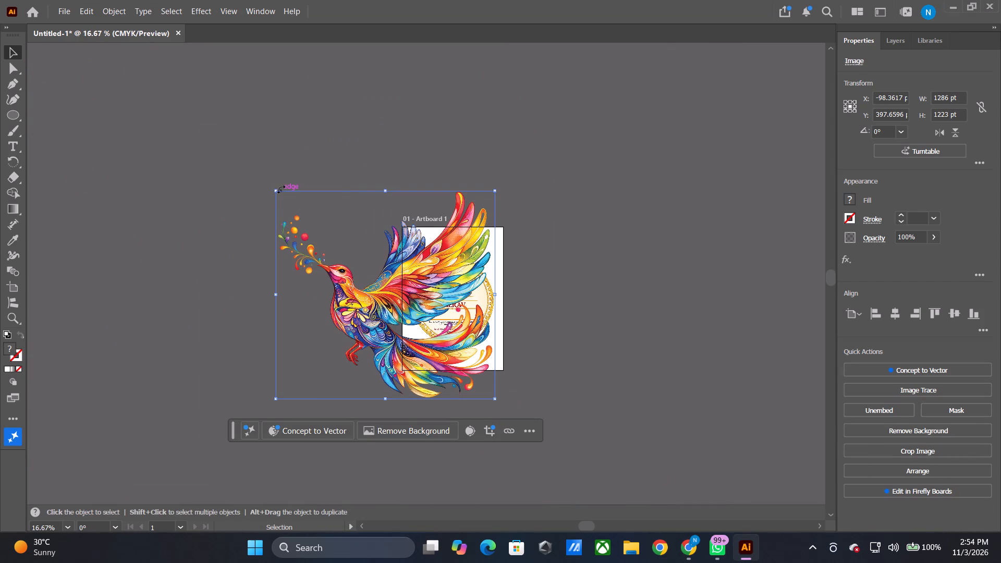
{"action": "left_click_drag", "start_coordinate": [277, 190], "coordinate": [450, 326], "text": "shift"}
{"action": "scroll", "coordinate": [469, 341], "scroll_direction": "up", "scroll_amount": 2, "text": "alt+shift"}
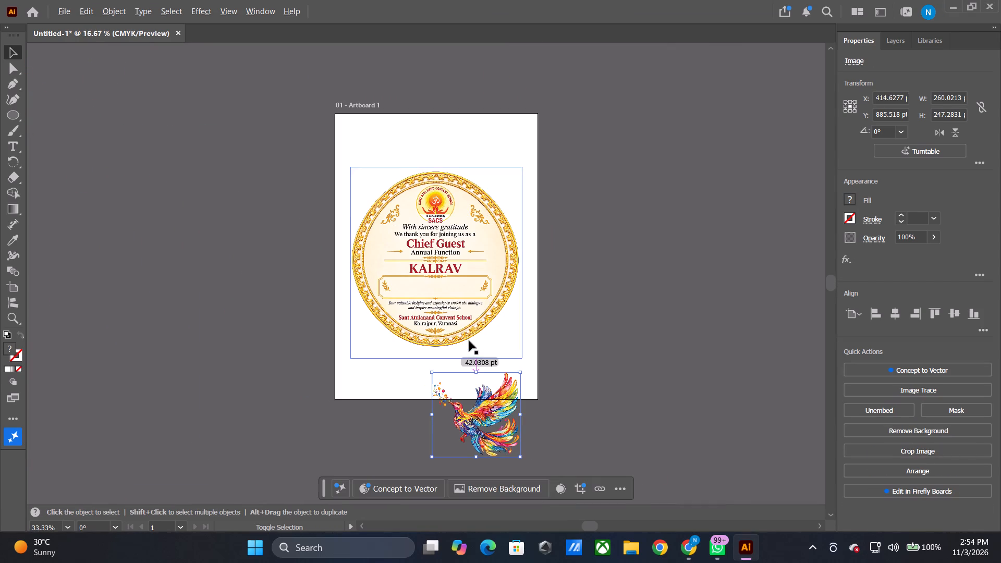
{"action": "left_click_drag", "start_coordinate": [429, 372], "coordinate": [466, 401], "text": "shift"}
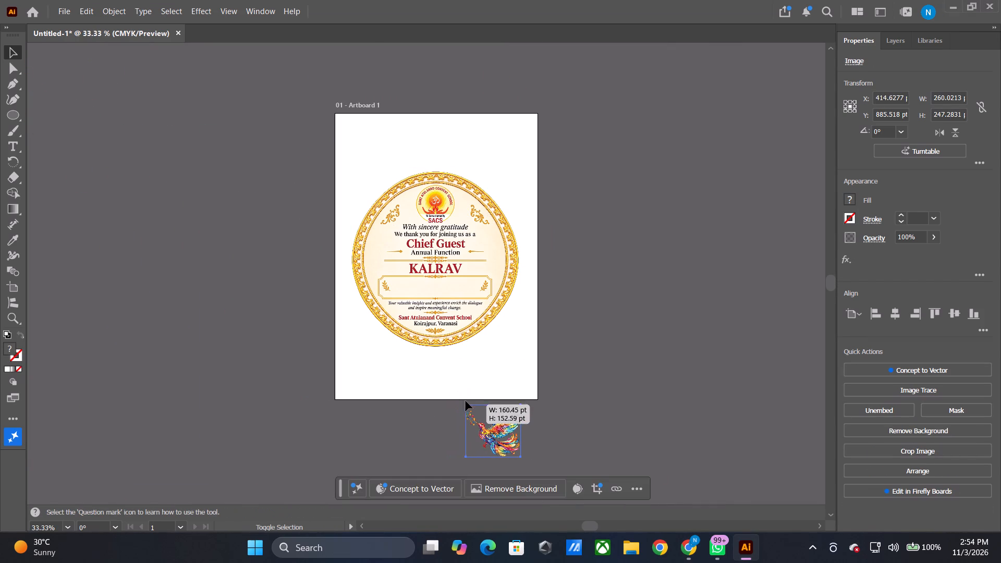
{"action": "left_click_drag", "start_coordinate": [508, 433], "coordinate": [495, 262]}
{"action": "scroll", "coordinate": [495, 262], "scroll_direction": "up", "scroll_amount": 4, "text": "alt+shift"}
{"action": "left_click_drag", "start_coordinate": [426, 130], "coordinate": [457, 232], "text": "shift"}
{"action": "left_click_drag", "start_coordinate": [445, 306], "coordinate": [462, 269]}
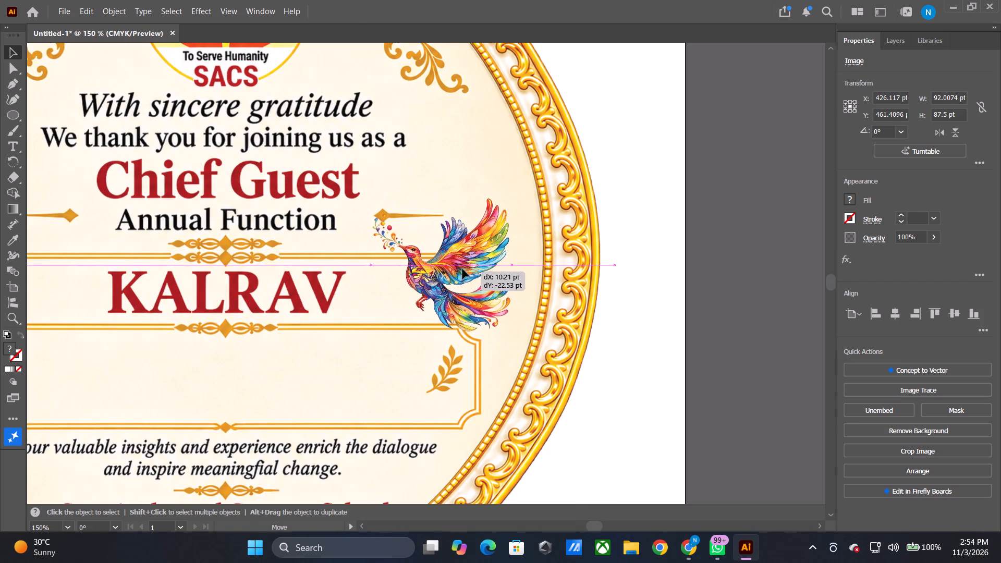
{"action": "left_click_drag", "start_coordinate": [462, 269], "coordinate": [461, 261]}
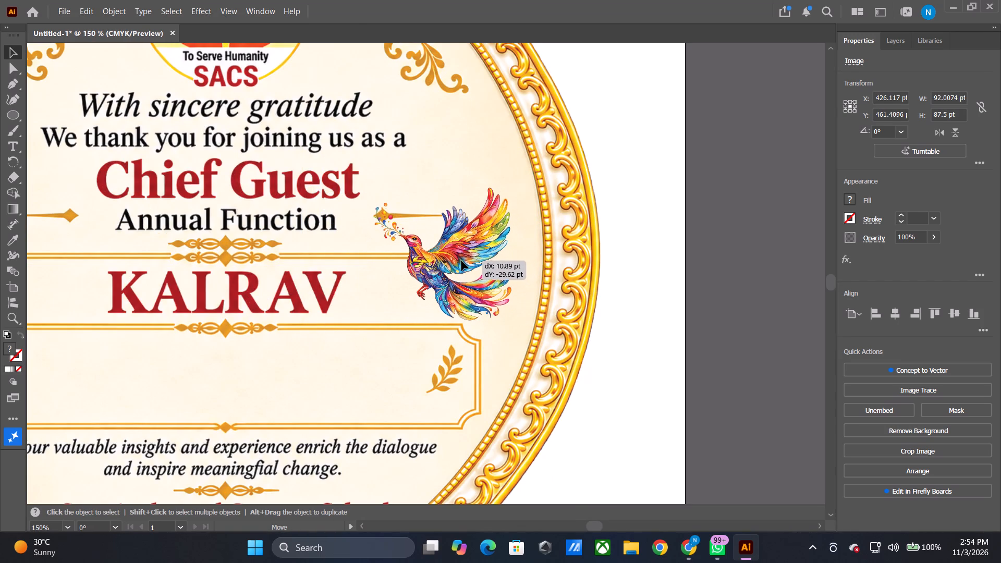
{"action": "left_click_drag", "start_coordinate": [461, 261], "coordinate": [467, 261]}
Move the bird to the left side of the badge beside KALRAV and reflect it across the vertical axis.
{"action": "scroll", "coordinate": [467, 261], "scroll_direction": "down", "scroll_amount": 1, "text": "alt"}
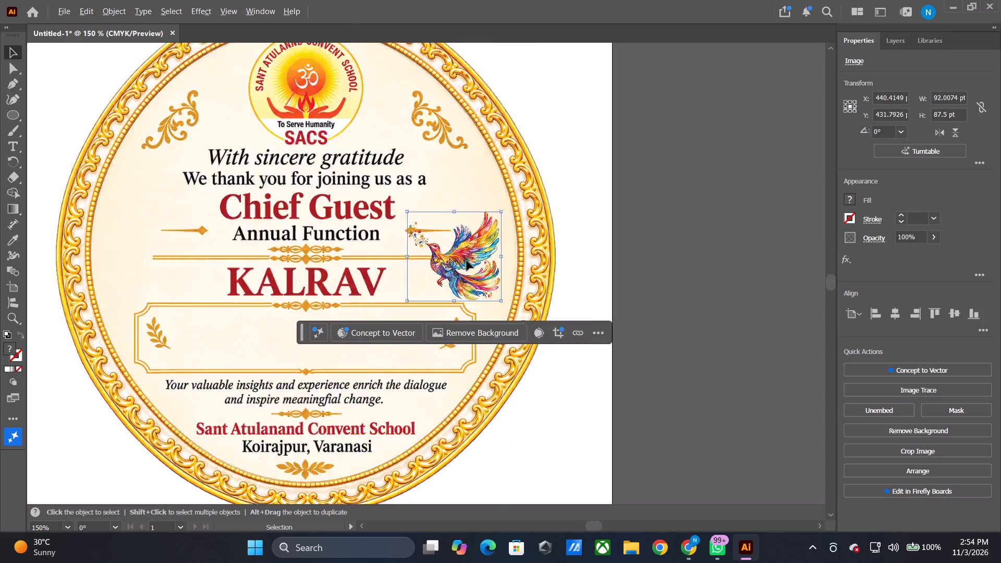
{"action": "scroll", "coordinate": [467, 261], "scroll_direction": "down", "scroll_amount": 1, "text": "alt"}
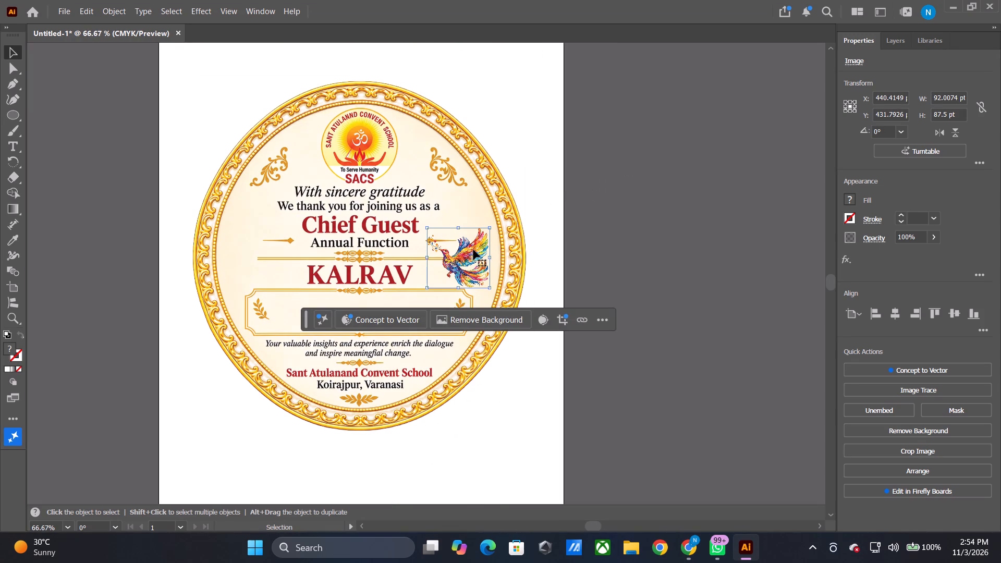
{"action": "left_click_drag", "start_coordinate": [472, 251], "coordinate": [283, 259], "text": "alt"}
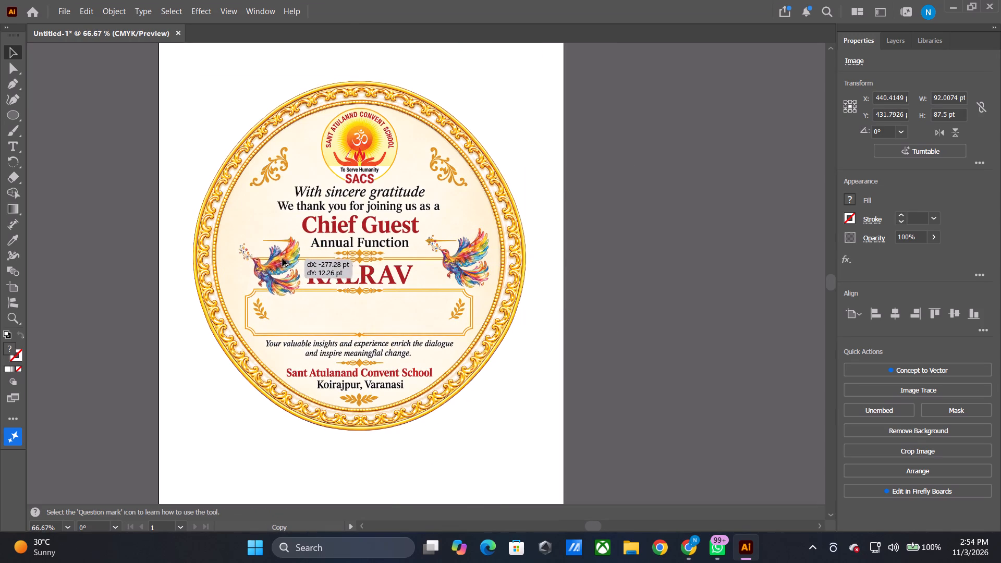
{"action": "left_click_drag", "start_coordinate": [283, 259], "coordinate": [279, 257], "text": "alt"}
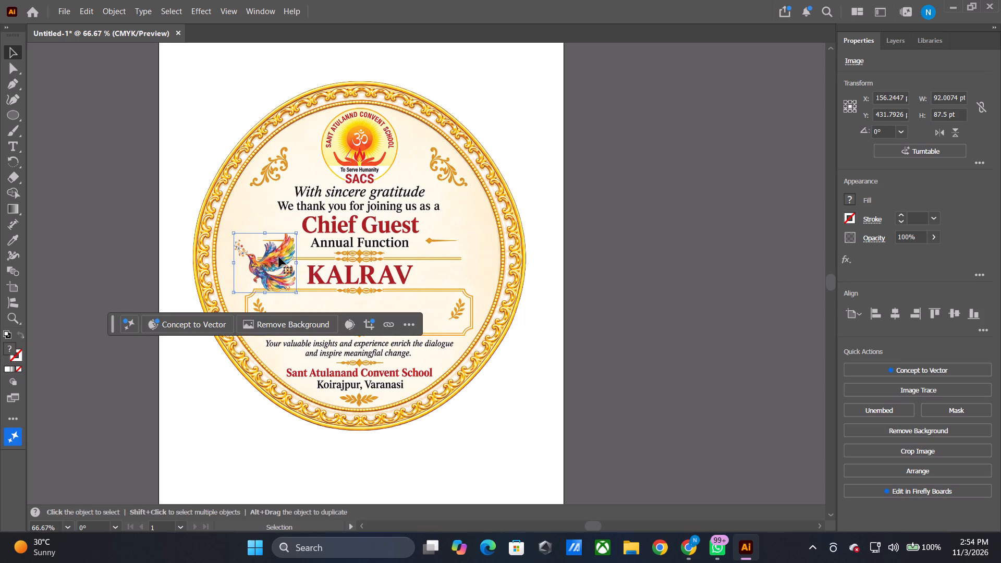
{"action": "left_click_drag", "start_coordinate": [279, 257], "coordinate": [266, 249]}
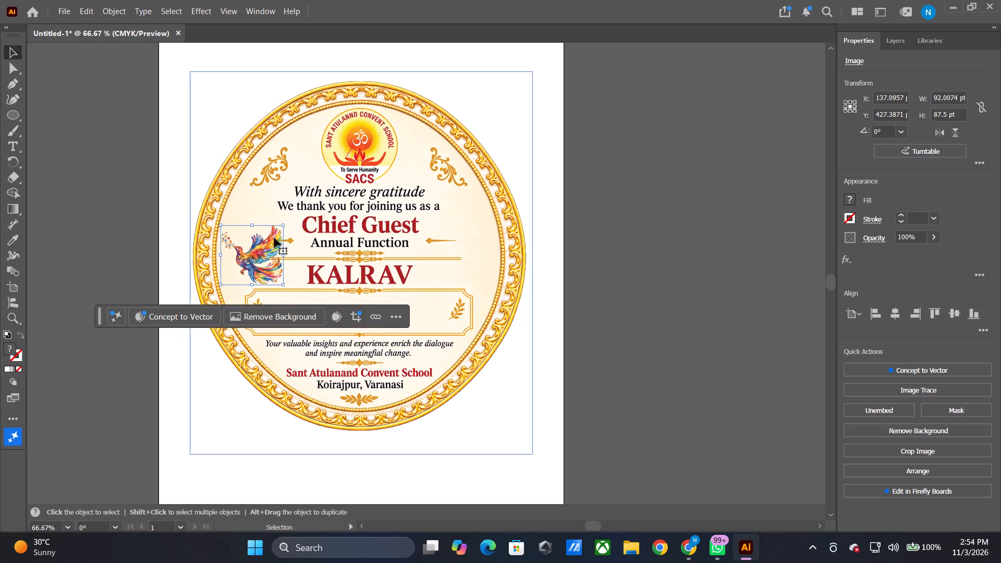
{"action": "right_click", "coordinate": [259, 255]}
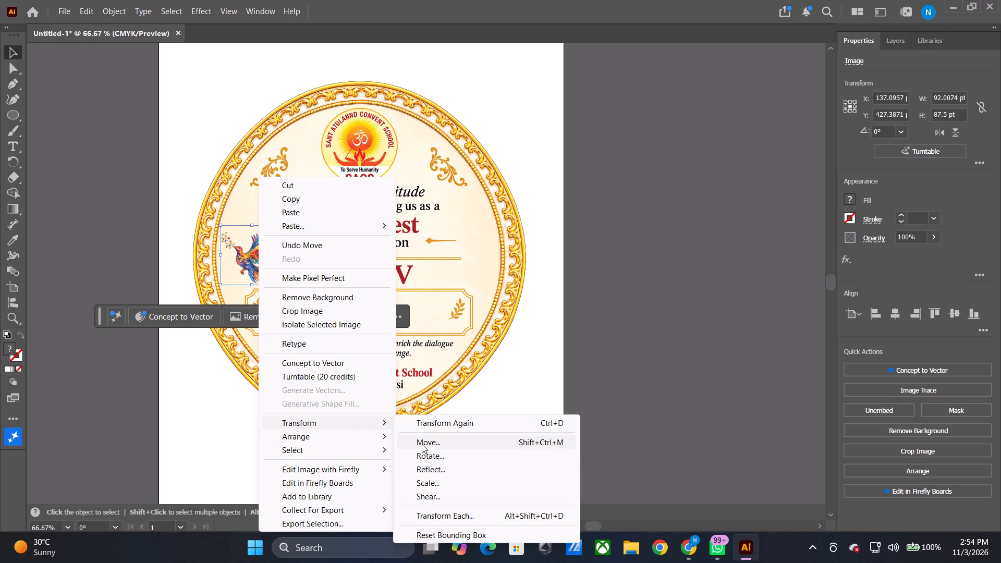
{"action": "left_click", "coordinate": [432, 465]}
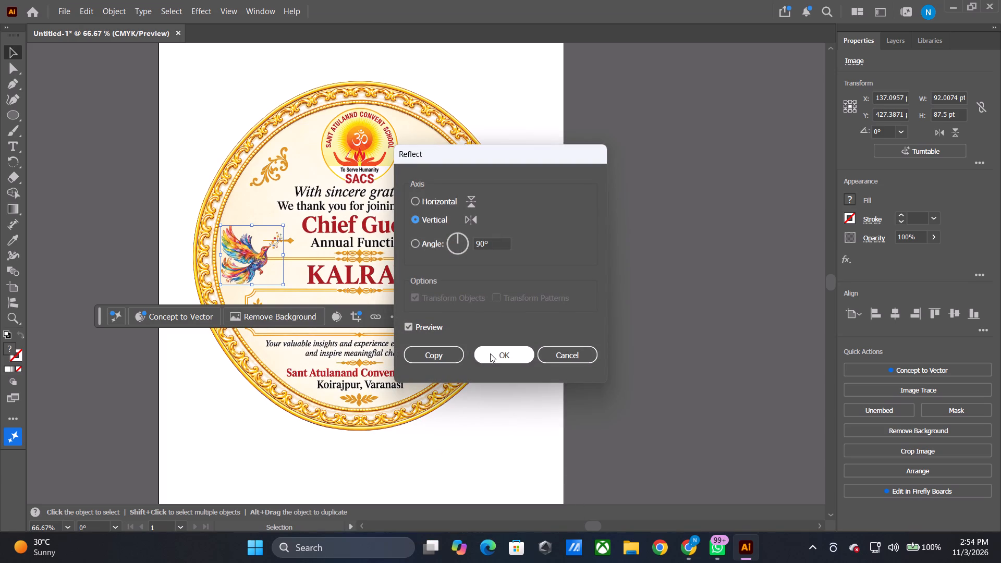
{"action": "left_click", "coordinate": [478, 352]}
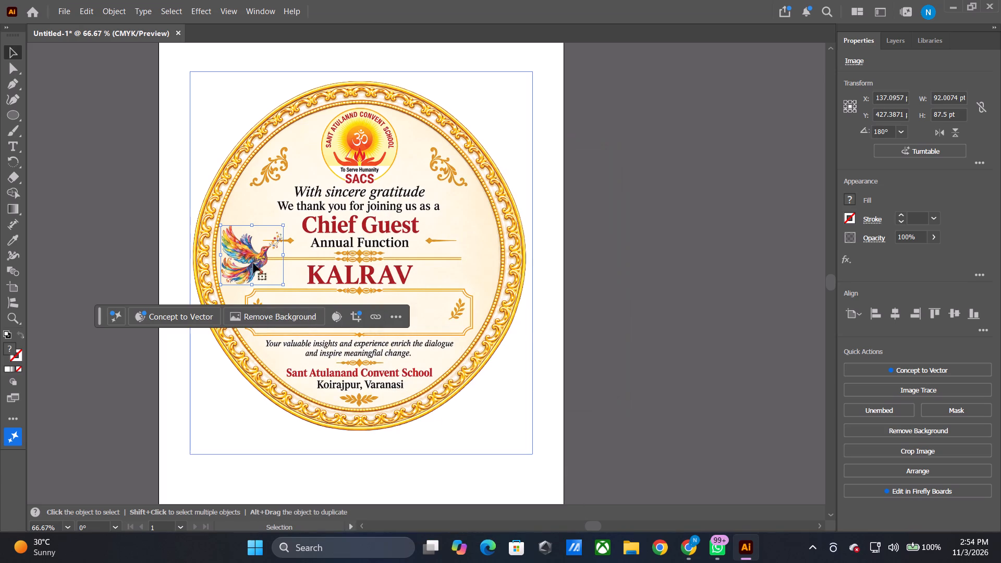
{"action": "left_click_drag", "start_coordinate": [259, 254], "coordinate": [271, 254]}
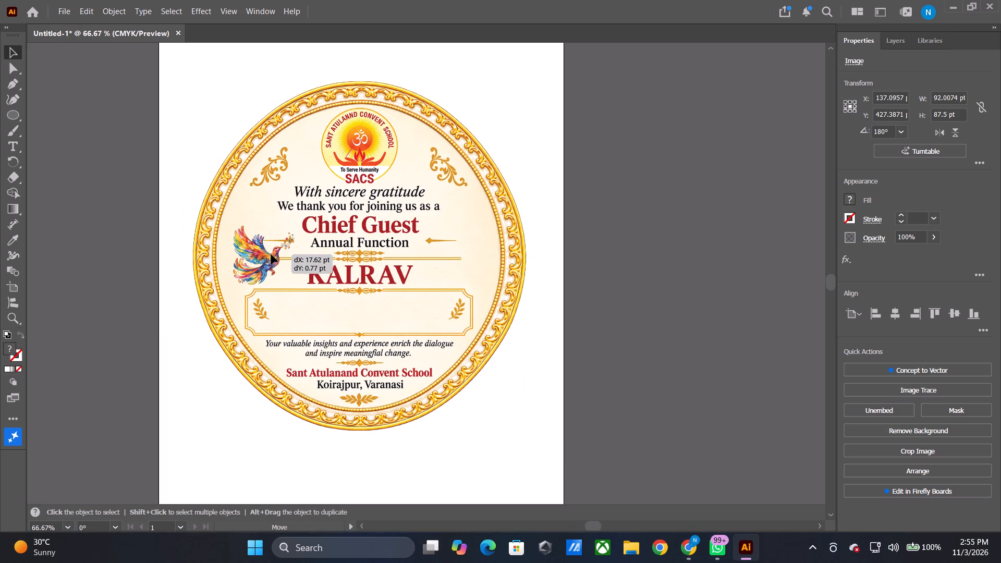
{"action": "left_click_drag", "start_coordinate": [271, 254], "coordinate": [272, 254]}
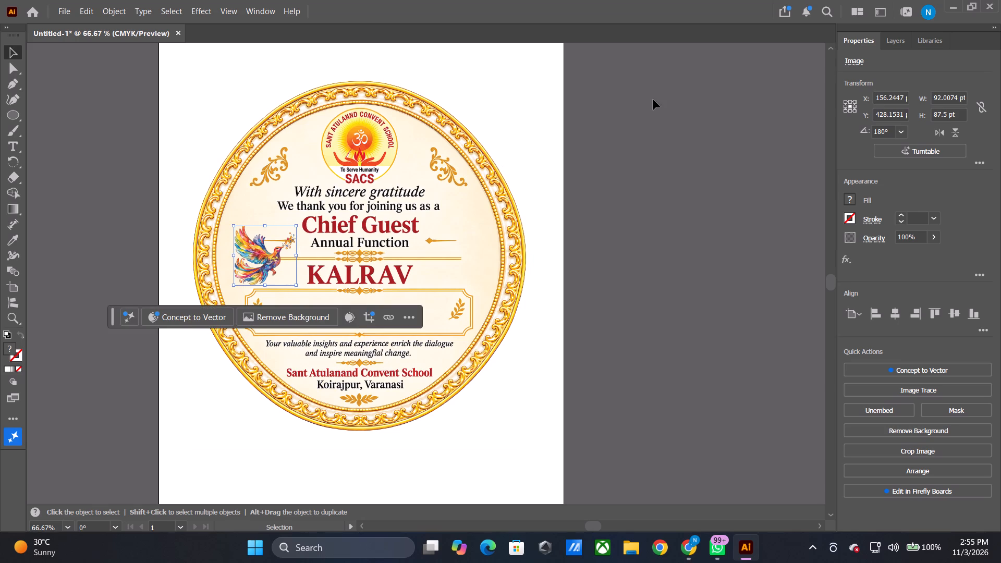
{"action": "left_click", "coordinate": [668, 124]}
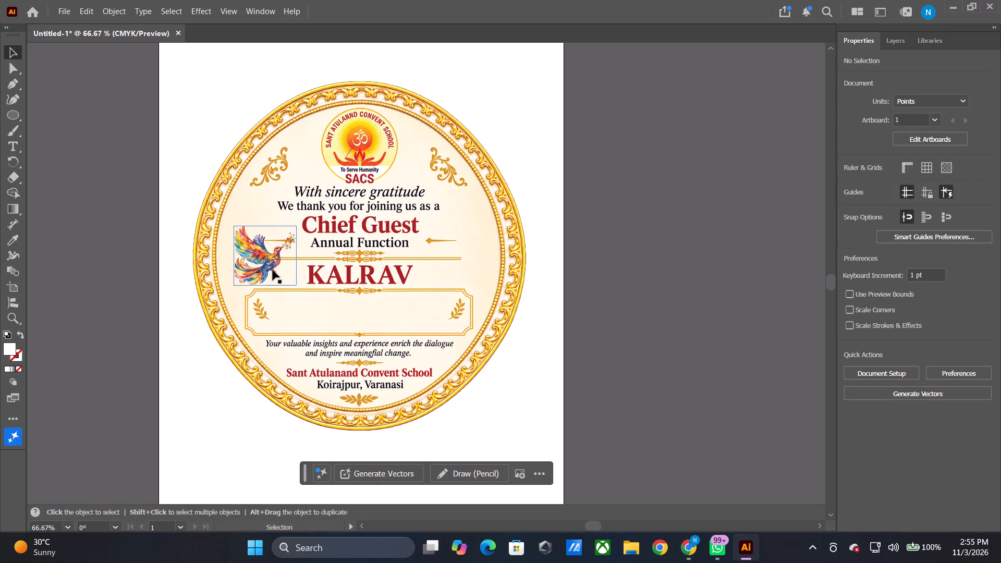
Scale the reflected bird down to about 81 × 77 pt and move it up to the left of the Chief Guest text.
{"action": "left_click_drag", "start_coordinate": [271, 272], "coordinate": [264, 278]}
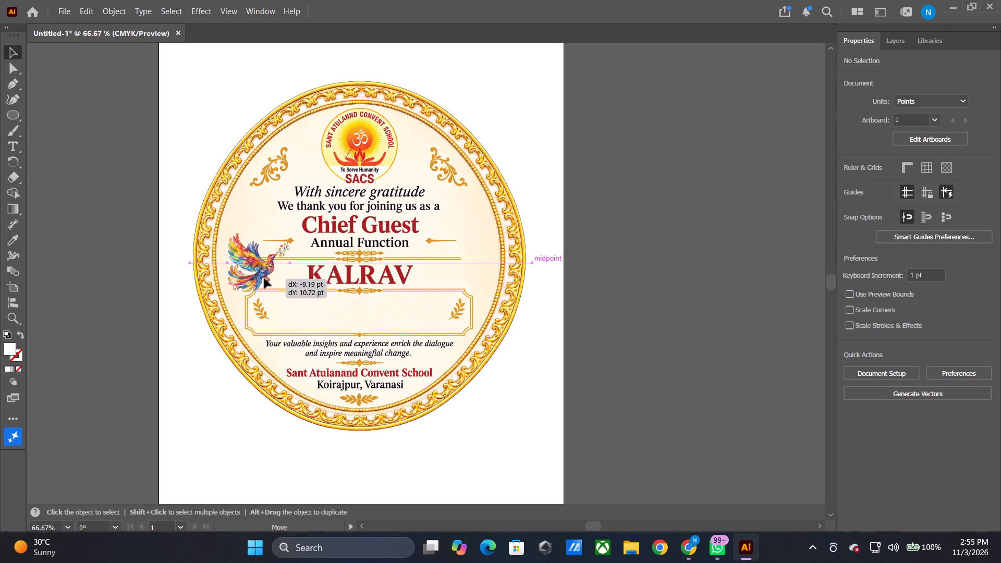
{"action": "left_click_drag", "start_coordinate": [264, 278], "coordinate": [273, 280]}
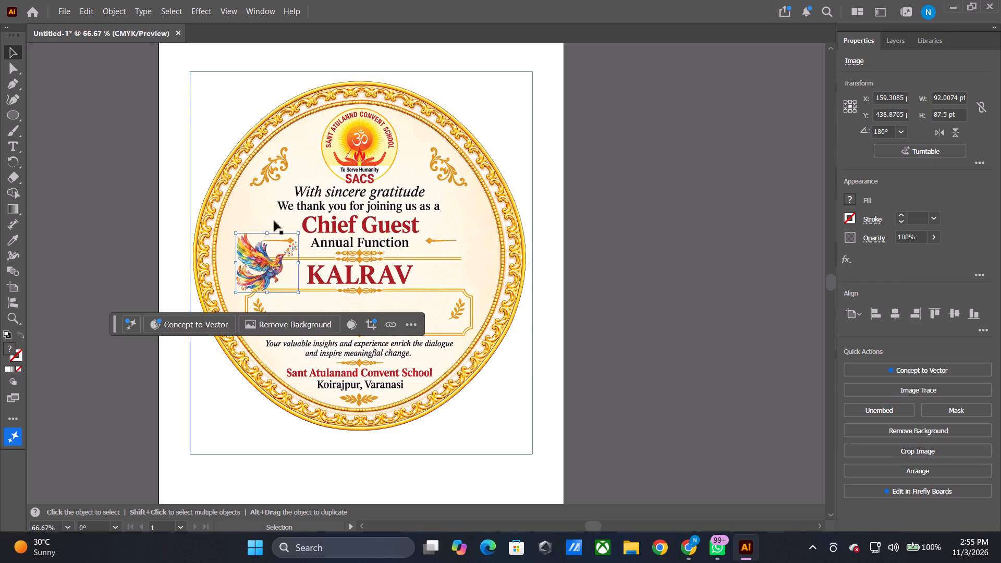
{"action": "left_click_drag", "start_coordinate": [266, 230], "coordinate": [266, 231], "text": "shift"}
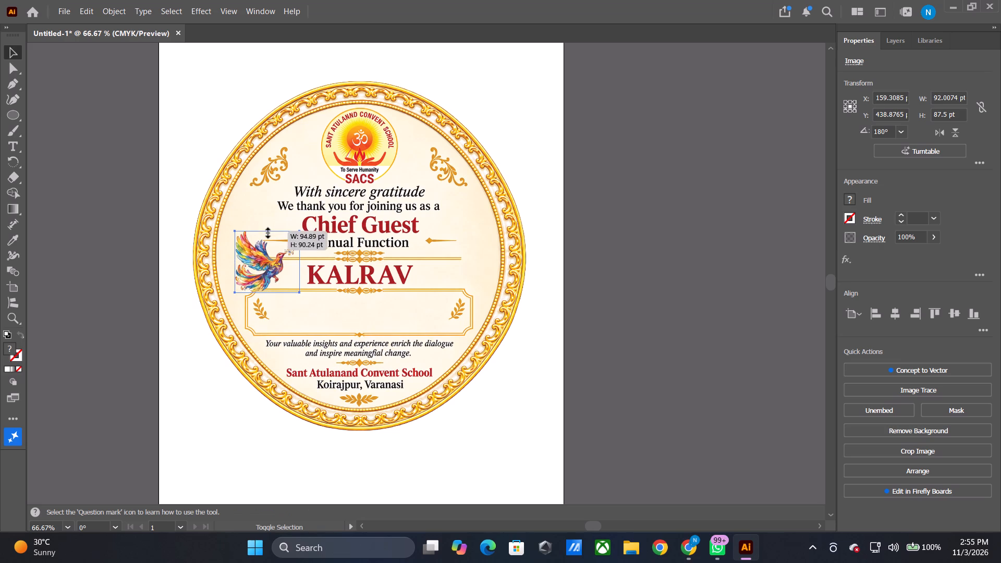
{"action": "left_click_drag", "start_coordinate": [266, 231], "coordinate": [269, 240], "text": "shift"}
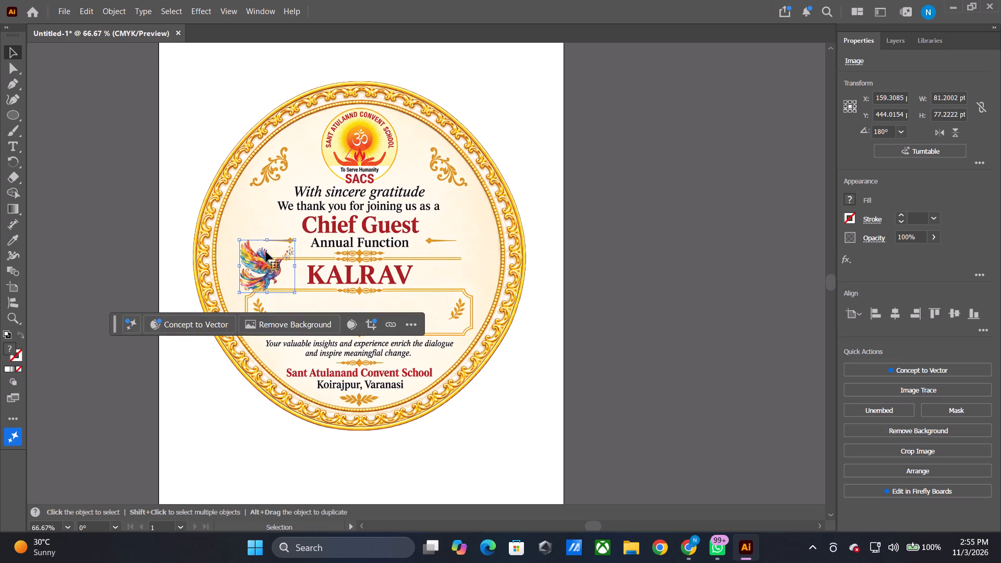
{"action": "left_click_drag", "start_coordinate": [265, 252], "coordinate": [248, 216]}
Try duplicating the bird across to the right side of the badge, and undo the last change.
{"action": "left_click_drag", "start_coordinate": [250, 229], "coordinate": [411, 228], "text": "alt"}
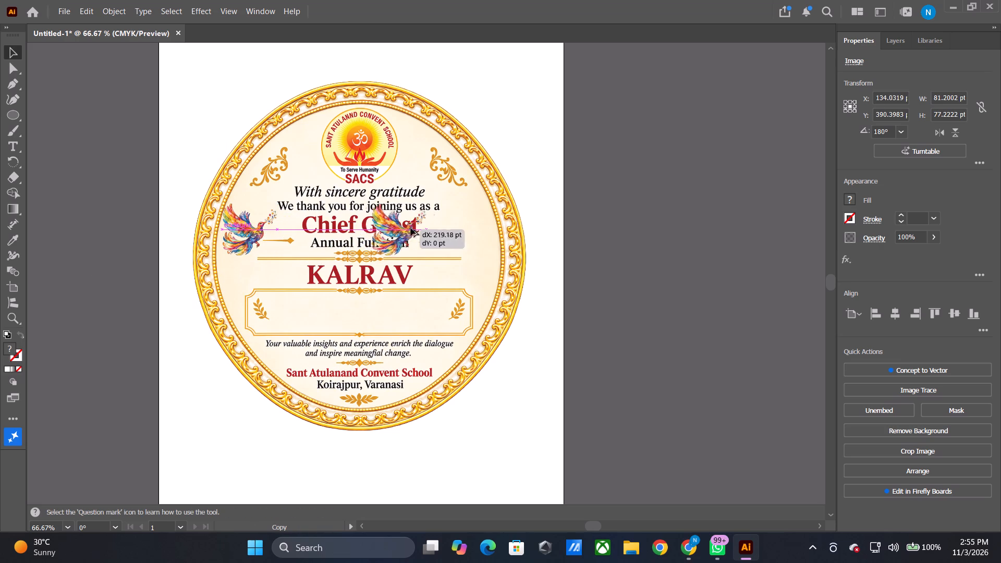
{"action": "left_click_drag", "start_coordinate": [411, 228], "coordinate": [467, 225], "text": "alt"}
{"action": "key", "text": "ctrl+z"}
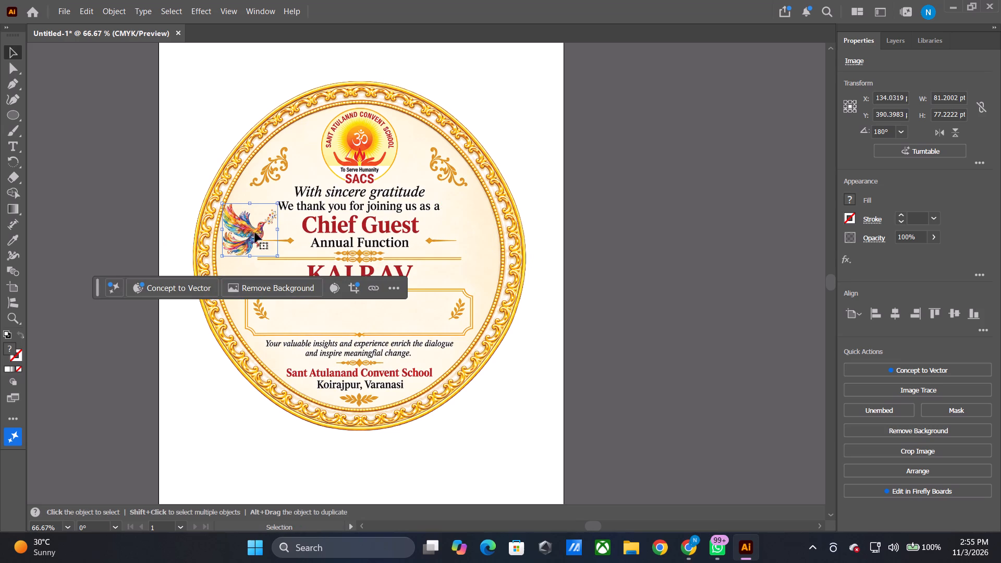
Duplicate the bird horizontally toward the badge's right side and reflect the copy across the vertical axis.
{"action": "left_click_drag", "start_coordinate": [243, 236], "coordinate": [428, 234], "text": "alt"}
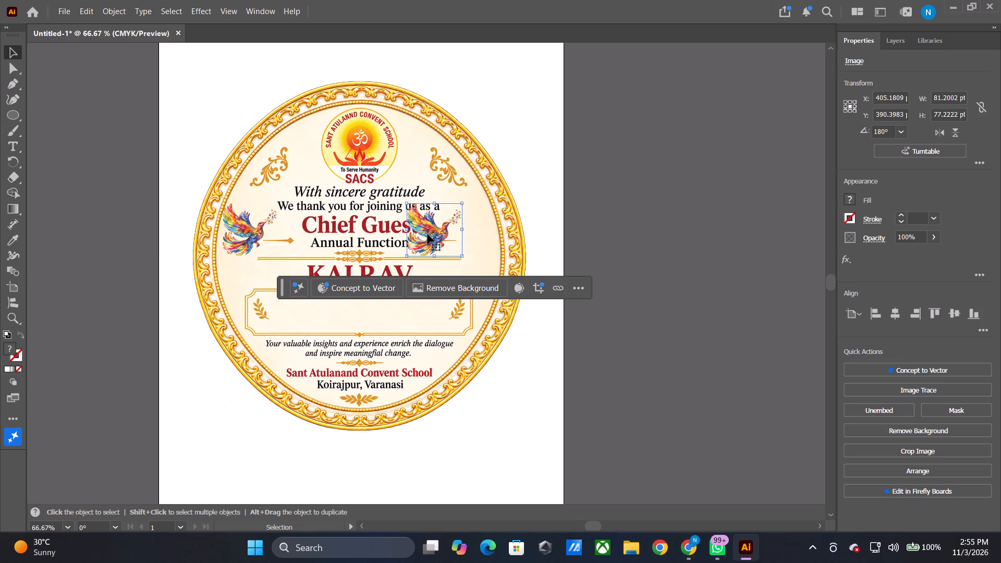
{"action": "right_click", "coordinate": [428, 234]}
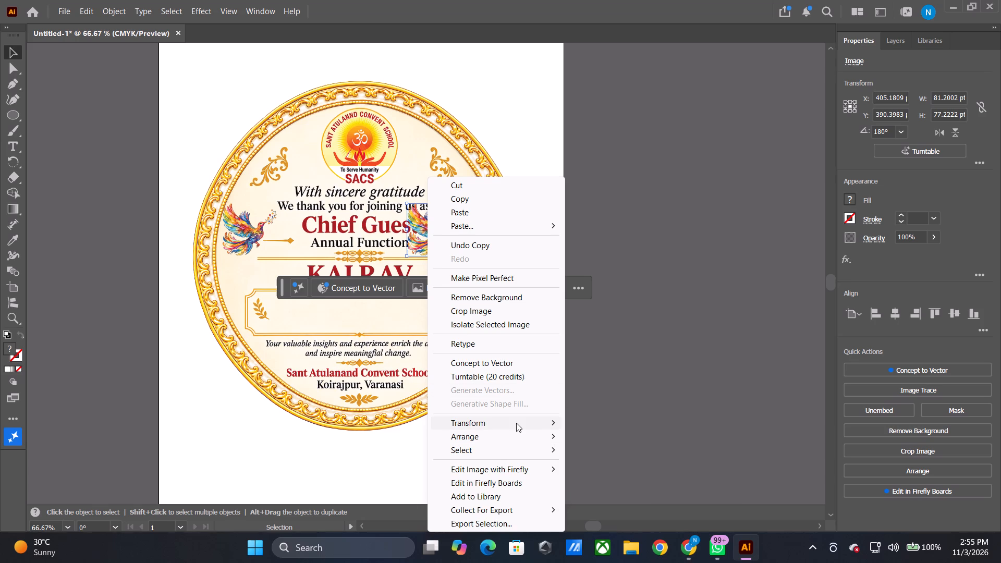
{"action": "left_click", "coordinate": [622, 472]}
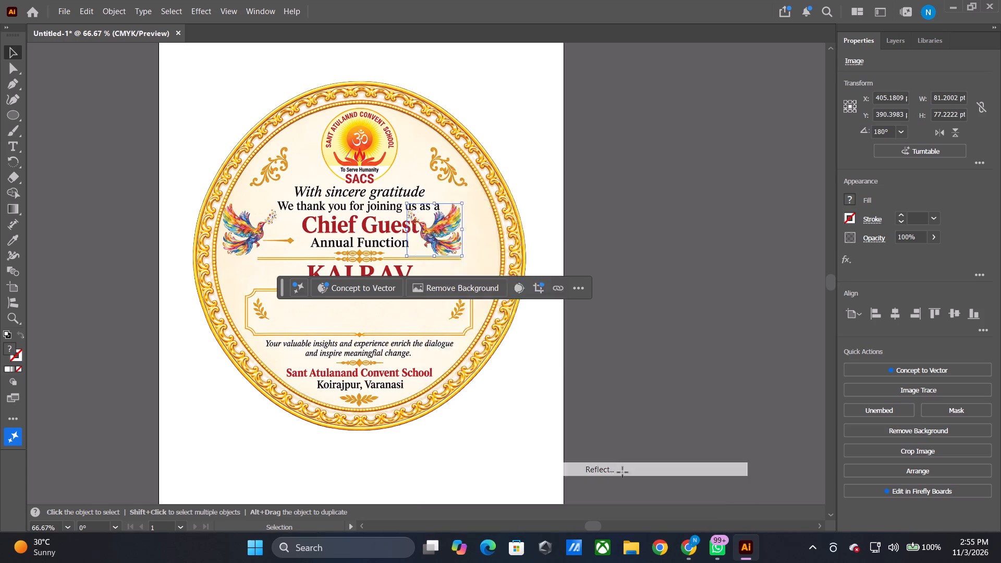
{"action": "left_click", "coordinate": [514, 356]}
Move the reflected bird copy to the right of the Chief Guest text, level with the original, at about X 450.6, Y 390.4 pt.
{"action": "scroll", "coordinate": [442, 271], "scroll_direction": "up", "scroll_amount": 2, "text": "alt+shift"}
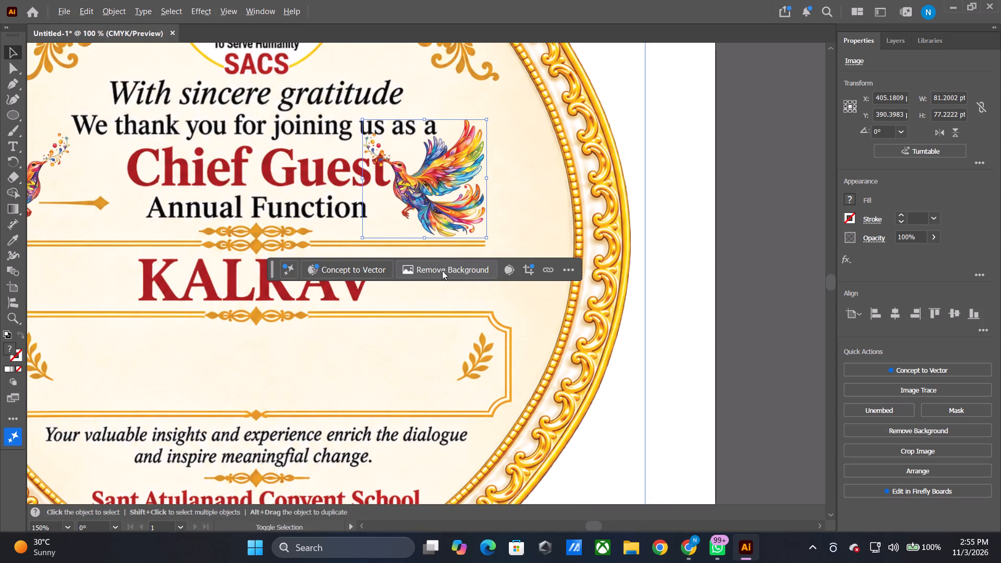
{"action": "left_click_drag", "start_coordinate": [424, 200], "coordinate": [481, 215]}
{"action": "scroll", "coordinate": [481, 215], "scroll_direction": "down", "scroll_amount": 1, "text": "alt+shift"}
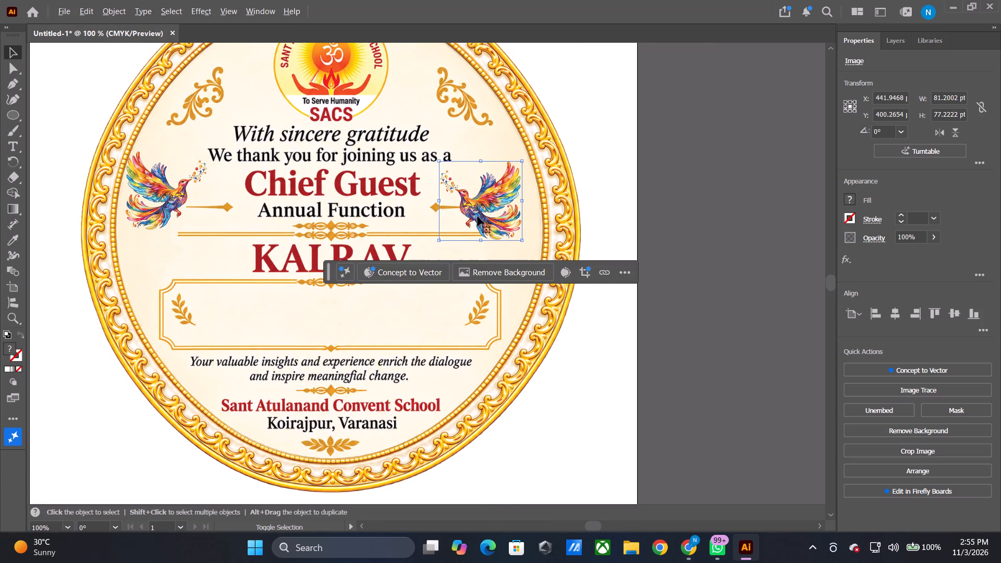
{"action": "left_click_drag", "start_coordinate": [470, 199], "coordinate": [482, 194]}
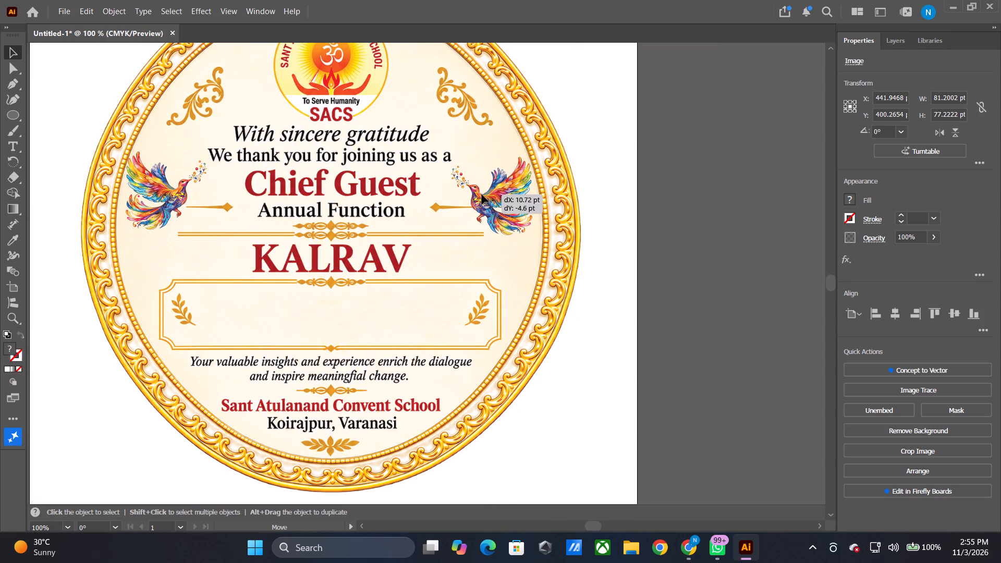
{"action": "left_click_drag", "start_coordinate": [482, 194], "coordinate": [480, 186]}
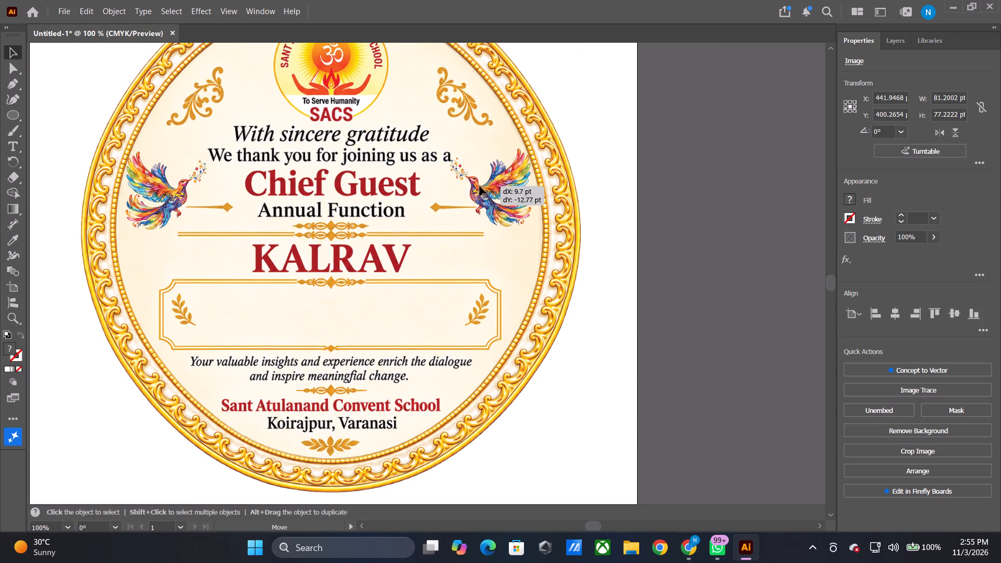
{"action": "left_click_drag", "start_coordinate": [480, 186], "coordinate": [479, 189]}
Nudge the left bird 9 pt to the right, toward the Chief Guest text, and deselect it.
{"action": "left_click", "coordinate": [182, 202]}
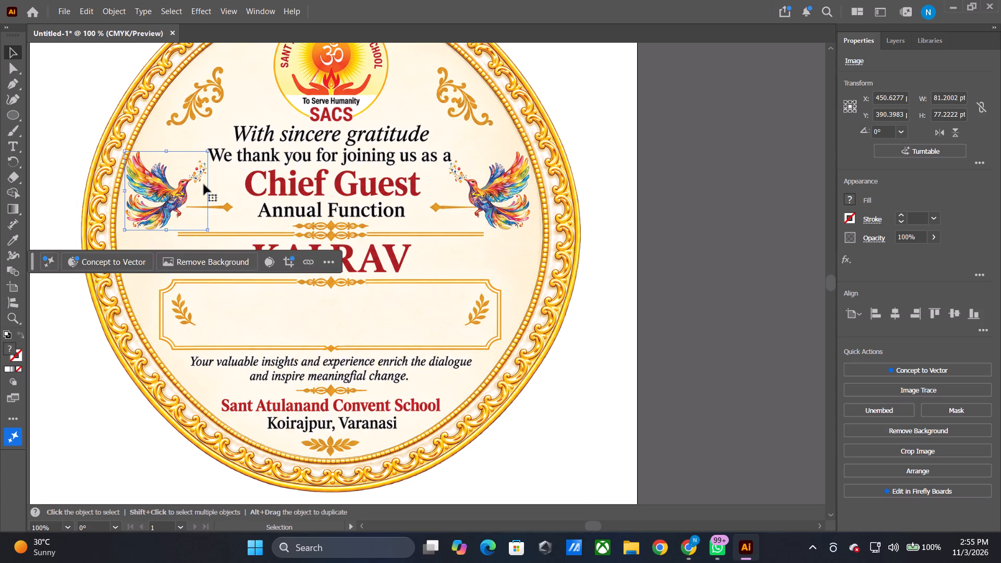
{"action": "key", "text": "Right"}
{"action": "key", "text": "Right"}
{"action": "key", "text": "Right"}
{"action": "key", "text": "Right"}
{"action": "key", "text": "Right"}
{"action": "key", "text": "Right"}
{"action": "key", "text": "Right"}
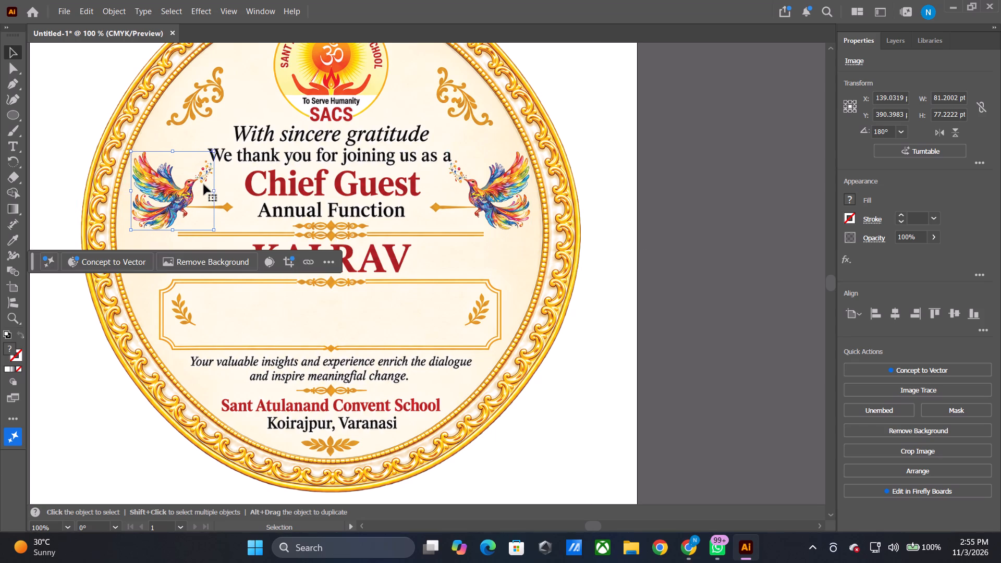
{"action": "key", "text": "Right"}
{"action": "key", "text": "Right"}
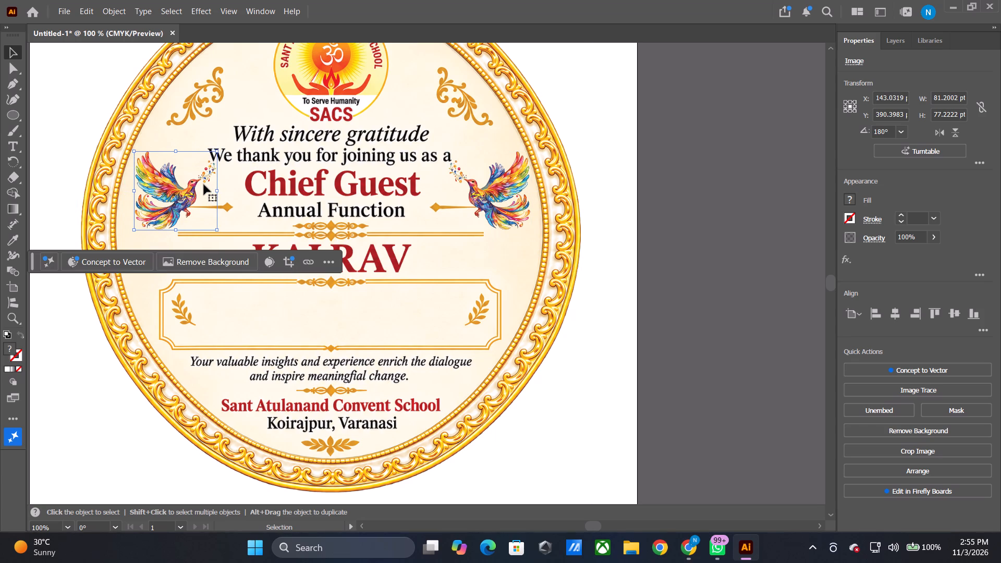
{"action": "left_click", "coordinate": [701, 151]}
Start exporting the badge in Adobe PDF format and name the file AWARD TEST.
{"action": "scroll", "coordinate": [258, 293], "scroll_direction": "down", "scroll_amount": 2, "text": "alt+shift"}
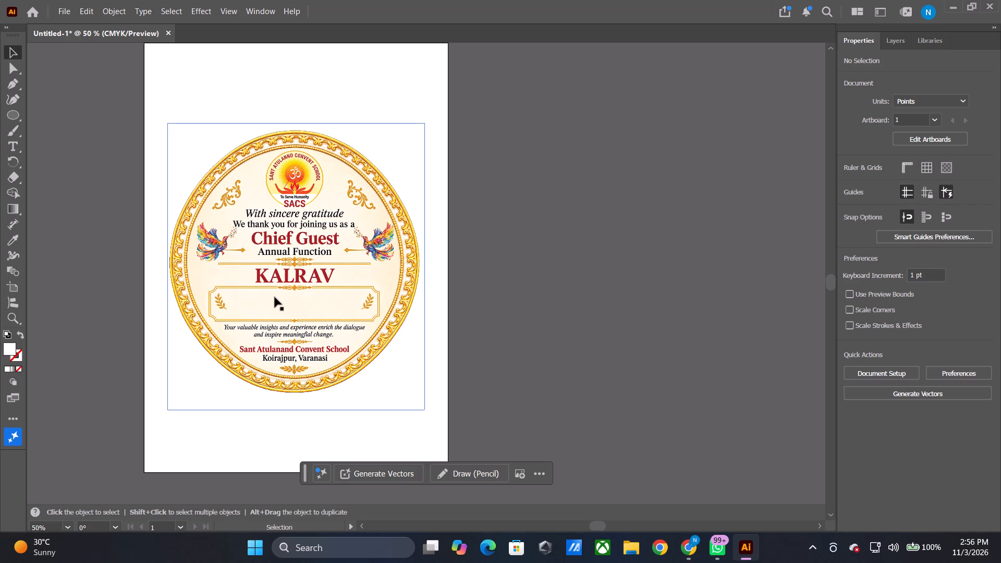
{"action": "left_click", "coordinate": [67, 14]}
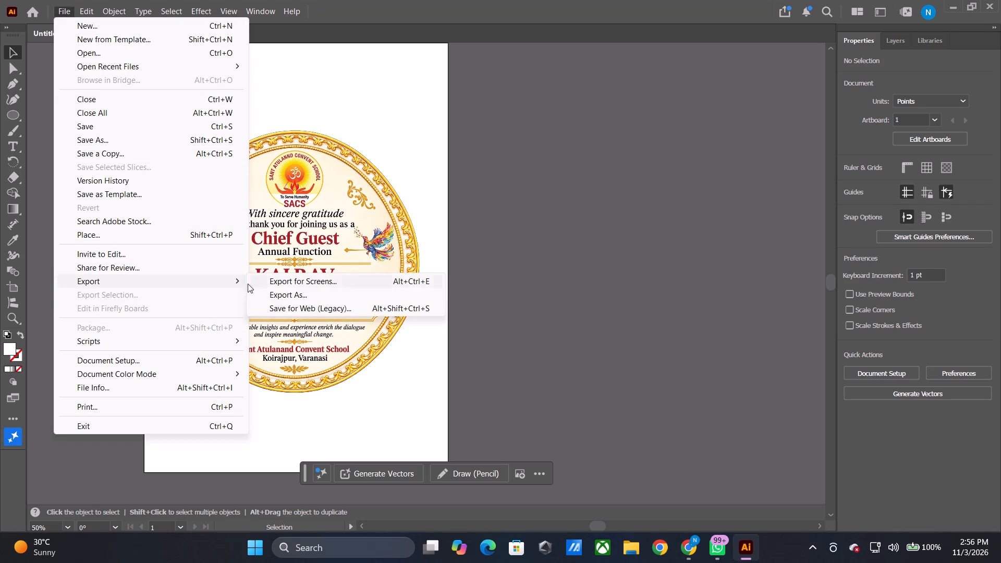
{"action": "left_click", "coordinate": [281, 298]}
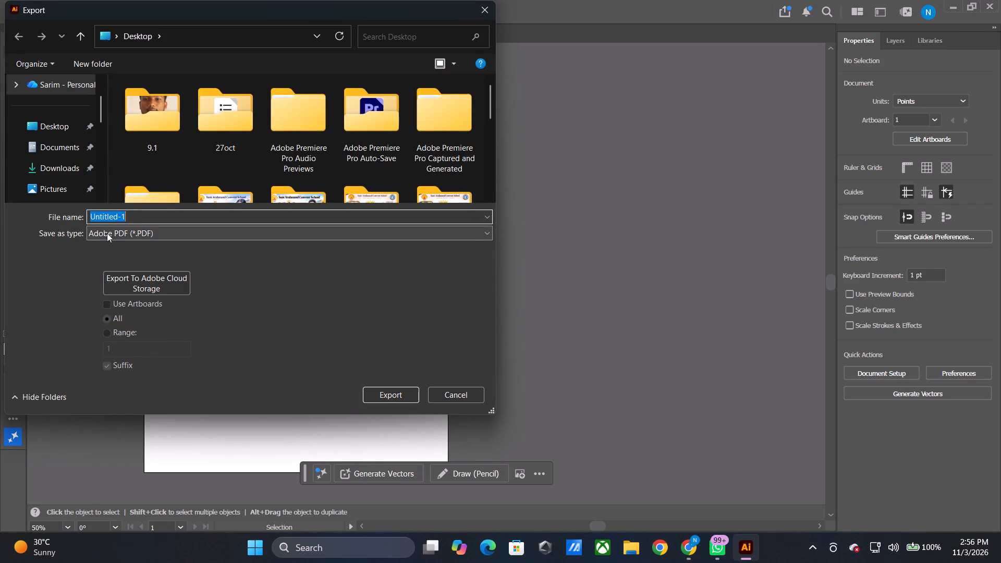
{"action": "left_click", "coordinate": [146, 218]}
{"action": "key", "text": "BackSpace"}
{"action": "key", "text": "BackSpace"}
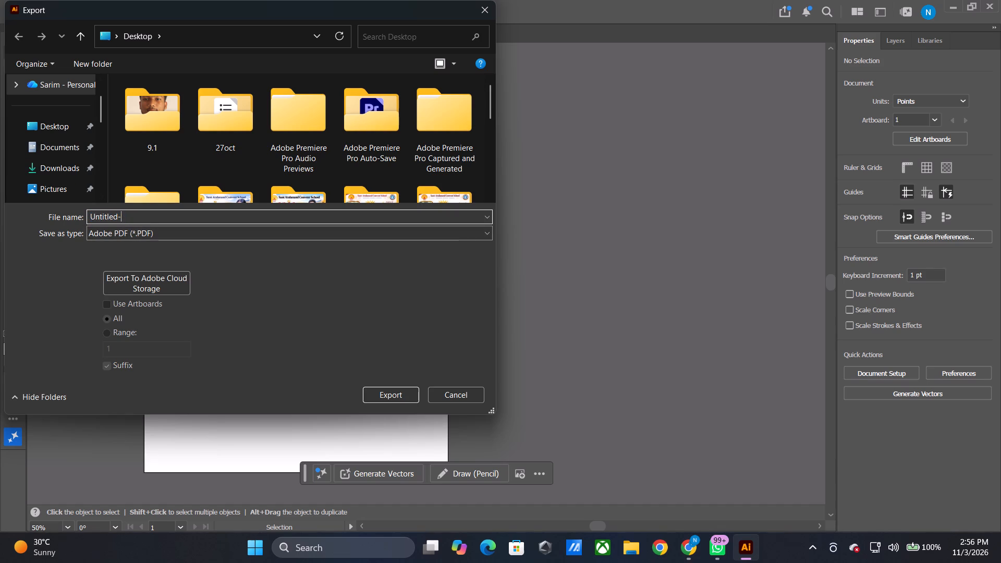
{"action": "key", "text": "BackSpace"}
{"action": "key", "text": "BackSpace"}
{"action": "key", "text": "BackSpace"}
{"action": "key", "text": "BackSpace"}
{"action": "key", "text": "BackSpace"}
{"action": "key", "text": "BackSpace"}
{"action": "key", "text": "BackSpace"}
{"action": "key", "text": "BackSpace"}
{"action": "key", "text": "BackSpace"}
{"action": "type", "text": "AWARD"}
{"action": "key", "text": "space"}
{"action": "type", "text": "TEST"}
Export the PDF to the Desktop folder, keeping the modified High Quality Print preset.
{"action": "left_click", "coordinate": [77, 124]}
{"action": "left_click", "coordinate": [383, 384]}
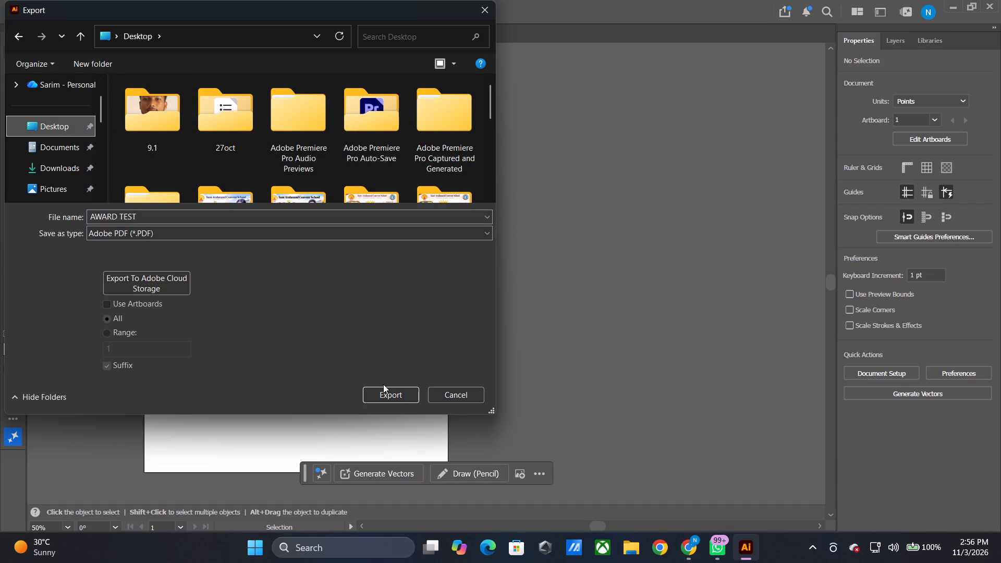
{"action": "left_click", "coordinate": [383, 390]}
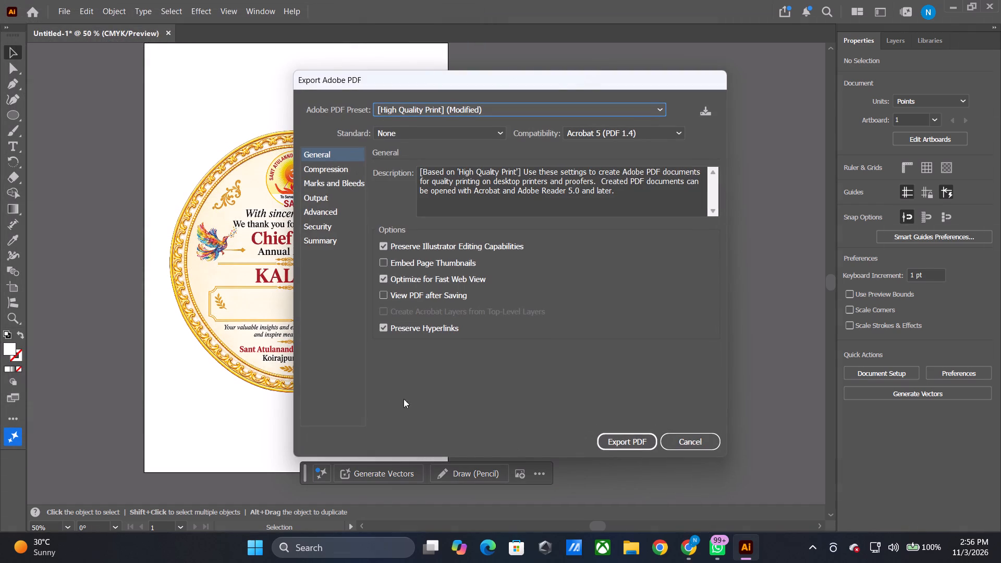
{"action": "left_click", "coordinate": [638, 442]}
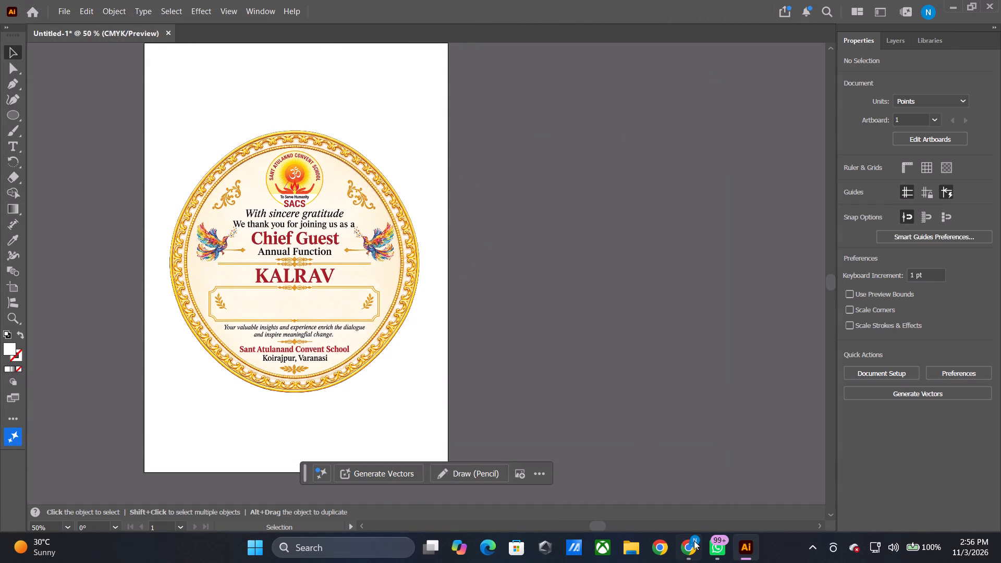
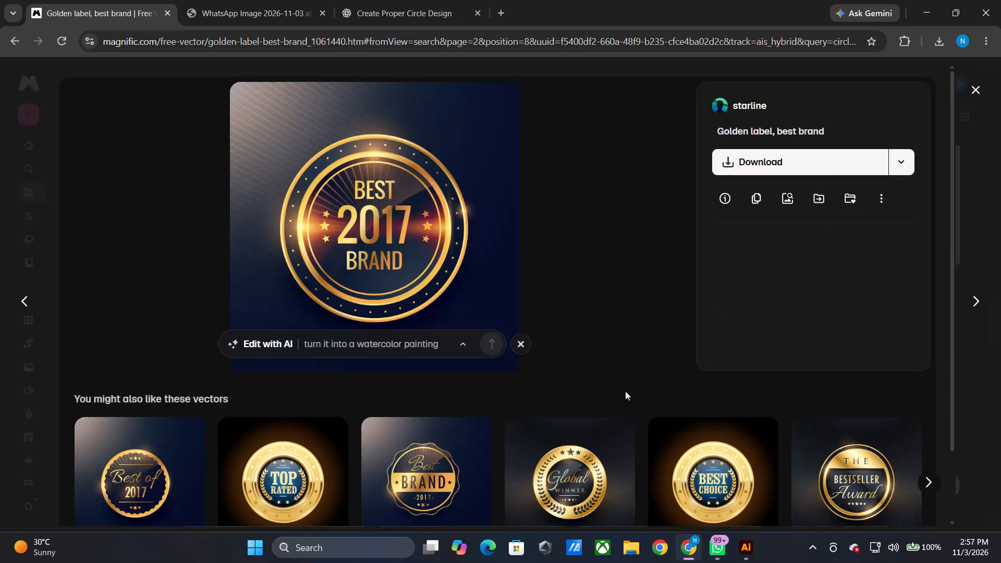
Switch from the golden label reference page back to the Chief Guest badge document in Illustrator.
{"action": "scroll", "coordinate": [625, 391], "scroll_direction": "down", "scroll_amount": 2}
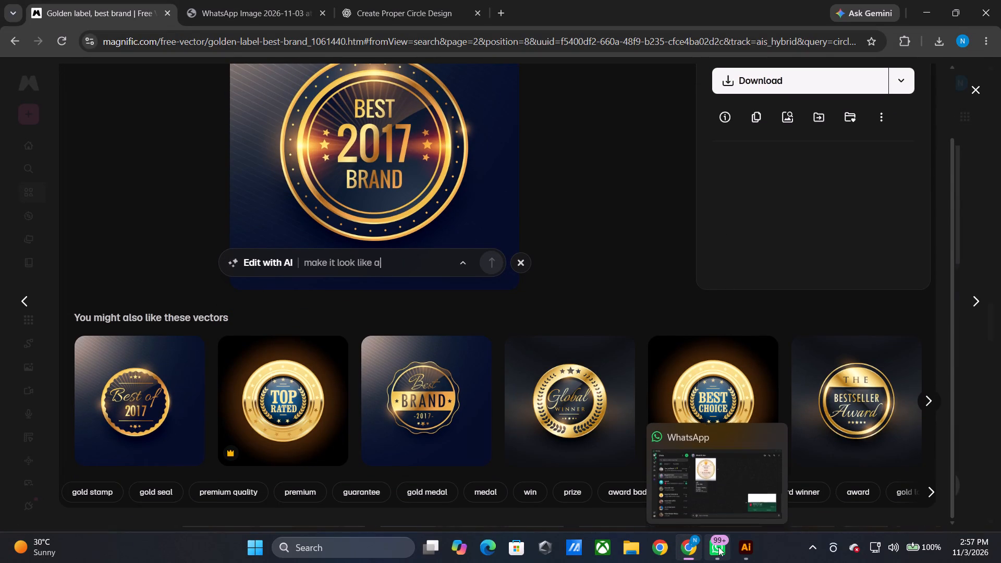
{"action": "left_click", "coordinate": [753, 547]}
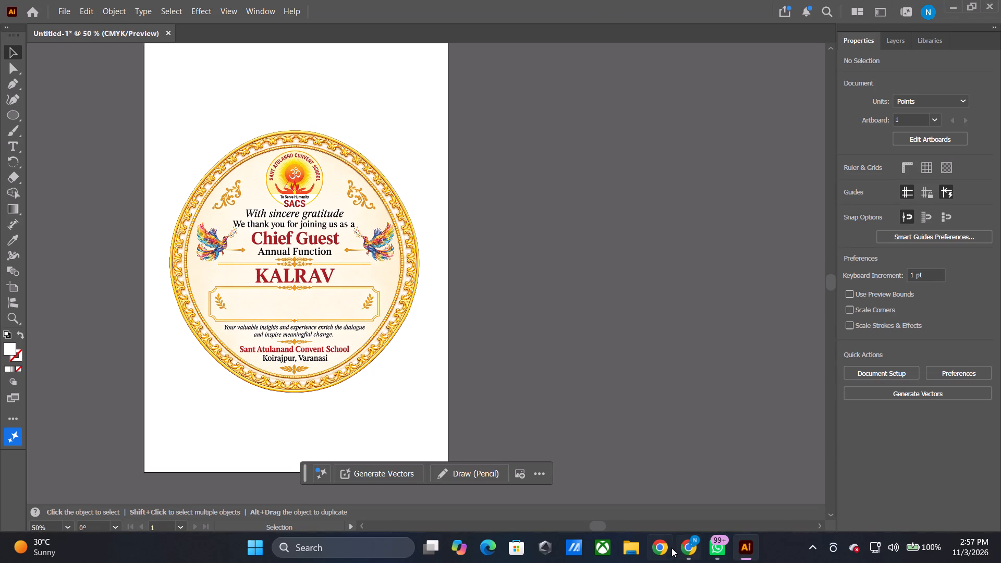
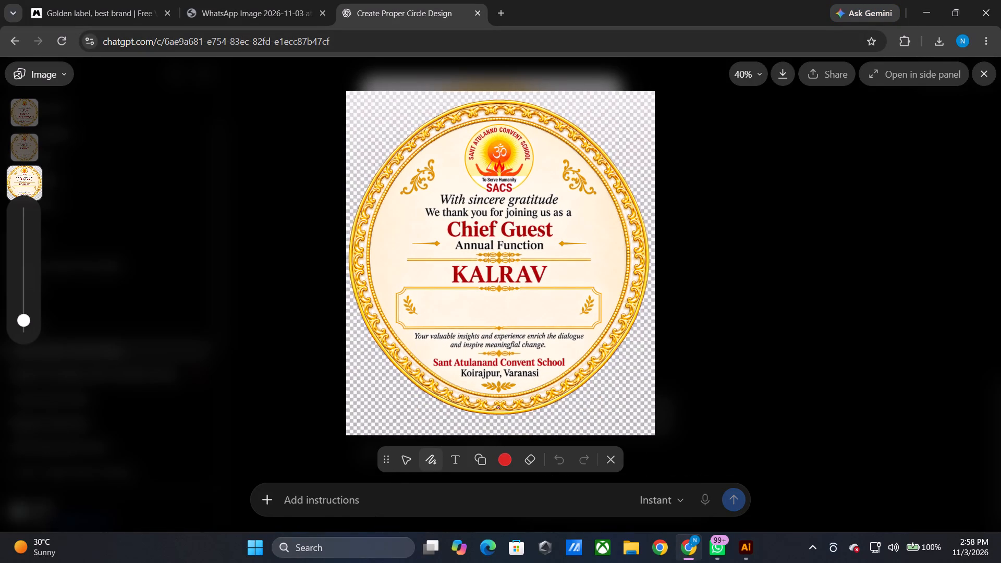
Mark the small gold ornament below "Koirajpur, Varanasi" on the badge image and enter the edit instruction "REMOVE THIS PART".
{"action": "left_click", "coordinate": [493, 390]}
{"action": "left_click", "coordinate": [313, 503]}
{"action": "type", "text": "REMOVE THIS PART"}
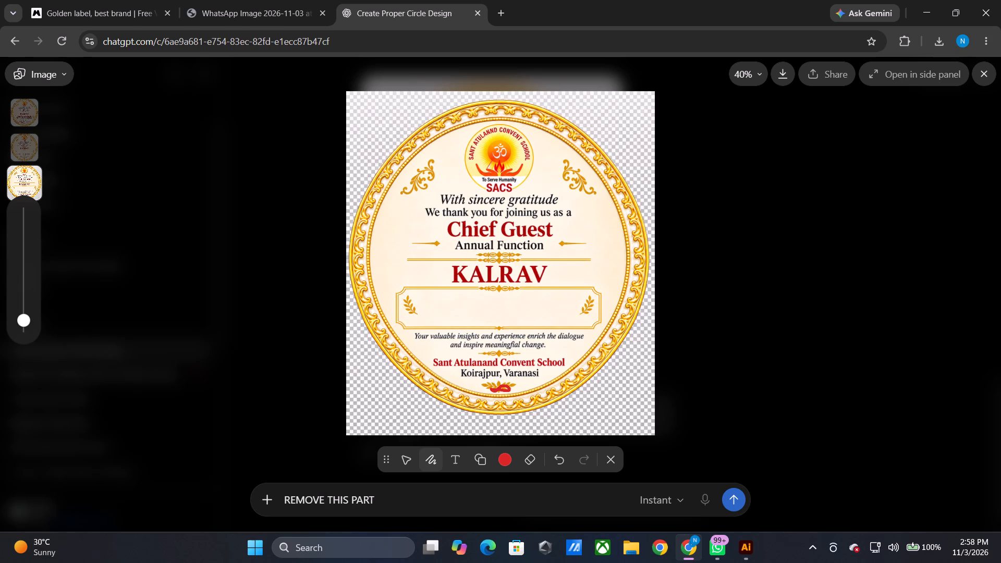
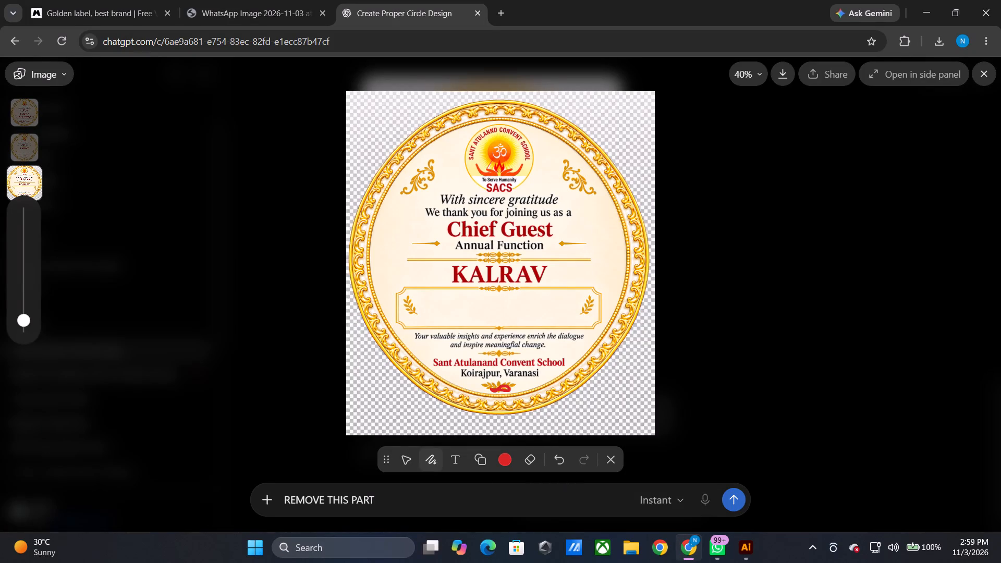
Extend the badge image's edit instruction with "WRITE KALRAV" after "REMOVE THIS PART".
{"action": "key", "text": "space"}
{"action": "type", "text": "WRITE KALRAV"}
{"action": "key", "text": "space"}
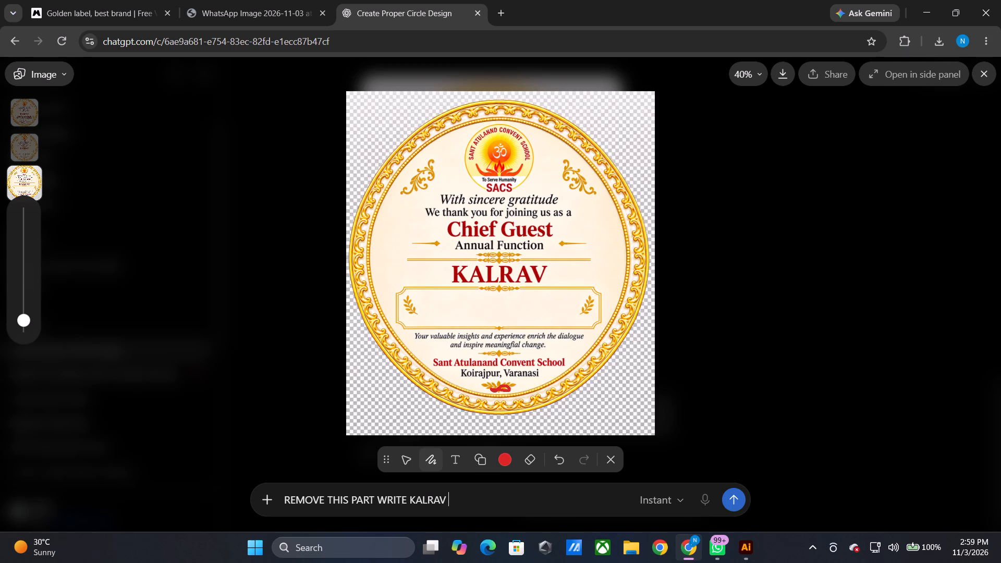
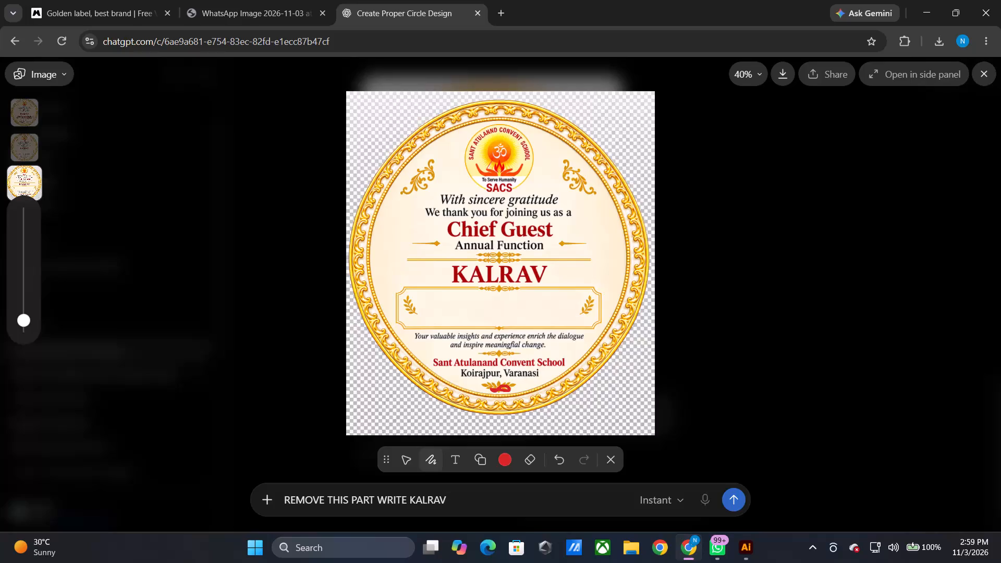
Replace KALRAV in the edit instruction so it reads "REMOVE THIS PART WRITE 04ᵗʰ NOV ’26" and submit it for the marked ornament.
{"action": "key", "text": "BackSpace"}
{"action": "key", "text": "BackSpace"}
{"action": "key", "text": "BackSpace"}
{"action": "key", "text": "BackSpace"}
{"action": "key", "text": "BackSpace"}
{"action": "key", "text": "BackSpace"}
{"action": "key", "text": "BackSpace"}
{"action": "key", "text": "ctrl+v"}
{"action": "key", "text": "Return"}
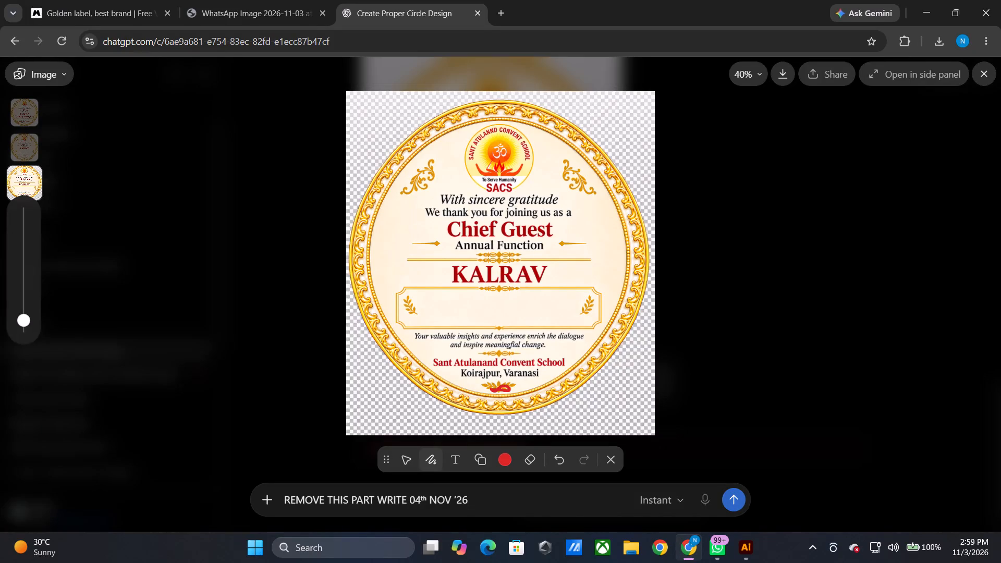
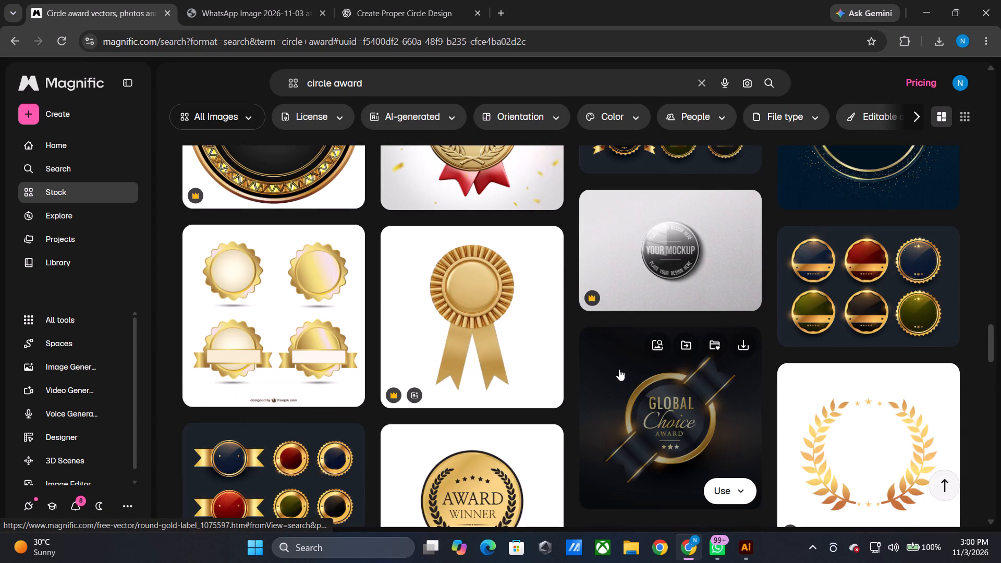
{"action": "scroll", "coordinate": [619, 369], "scroll_direction": "down", "scroll_amount": 6}
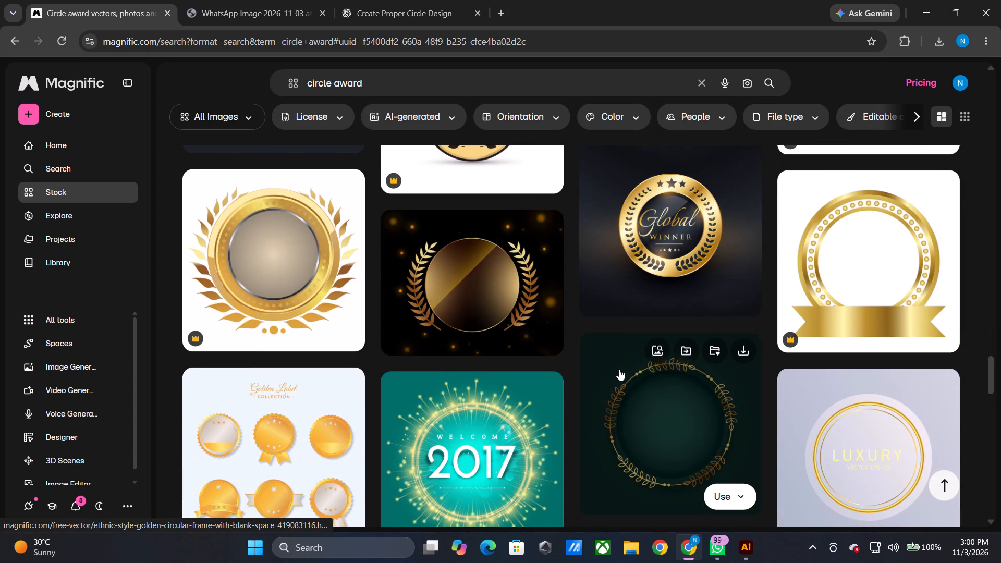
{"action": "scroll", "coordinate": [619, 369], "scroll_direction": "down", "scroll_amount": 4}
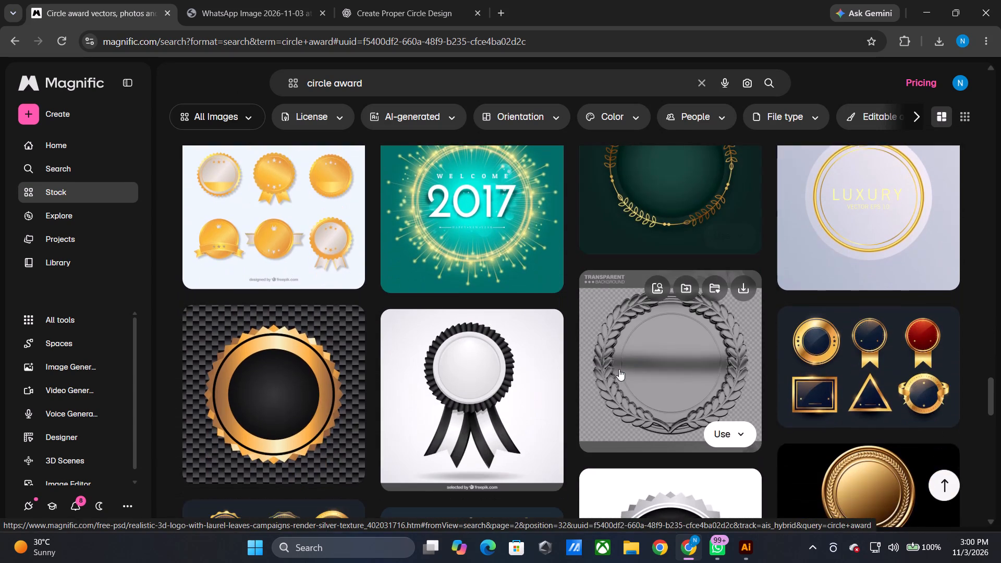
{"action": "scroll", "coordinate": [619, 369], "scroll_direction": "down", "scroll_amount": 6}
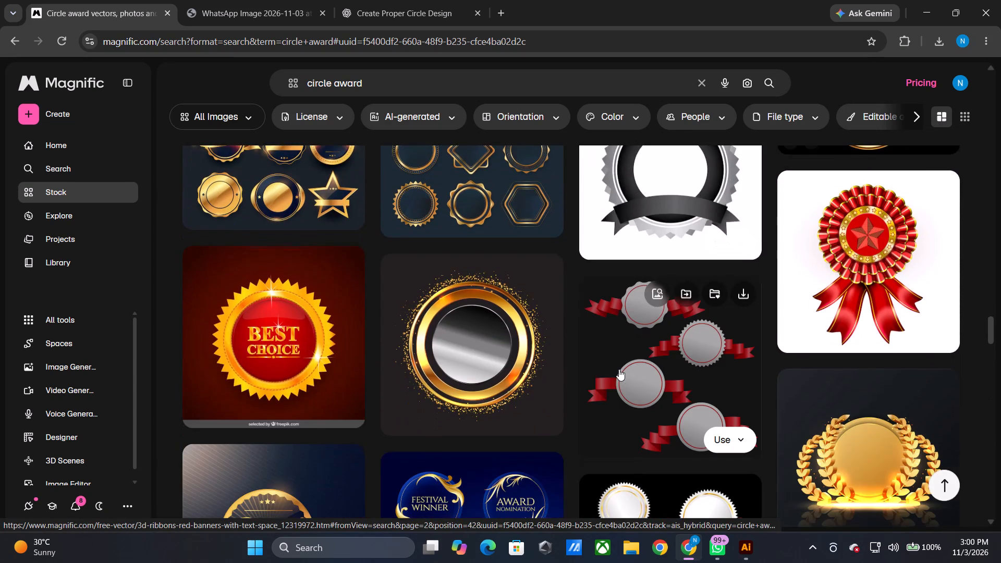
{"action": "scroll", "coordinate": [619, 369], "scroll_direction": "down", "scroll_amount": 3}
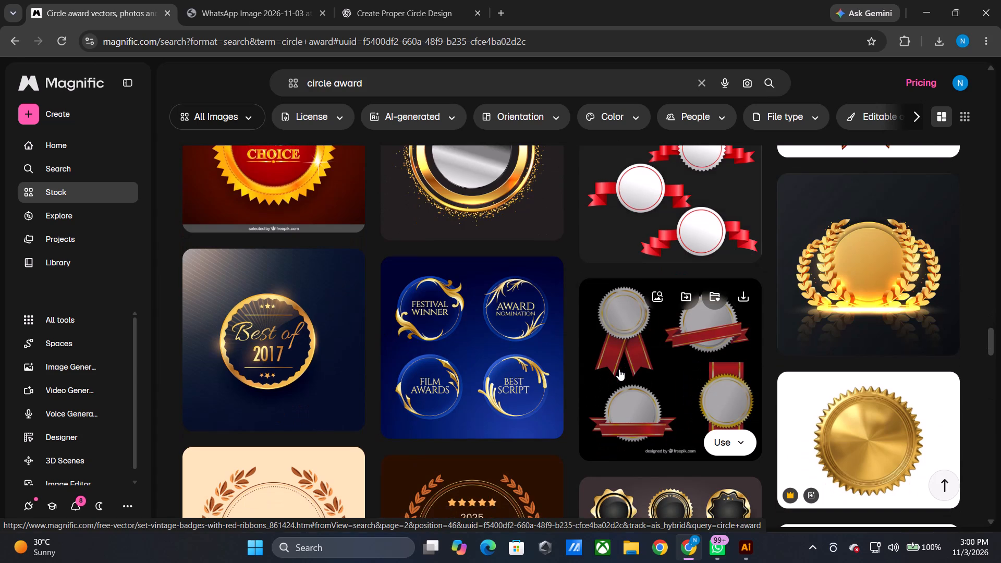
{"action": "left_click", "coordinate": [236, 331]}
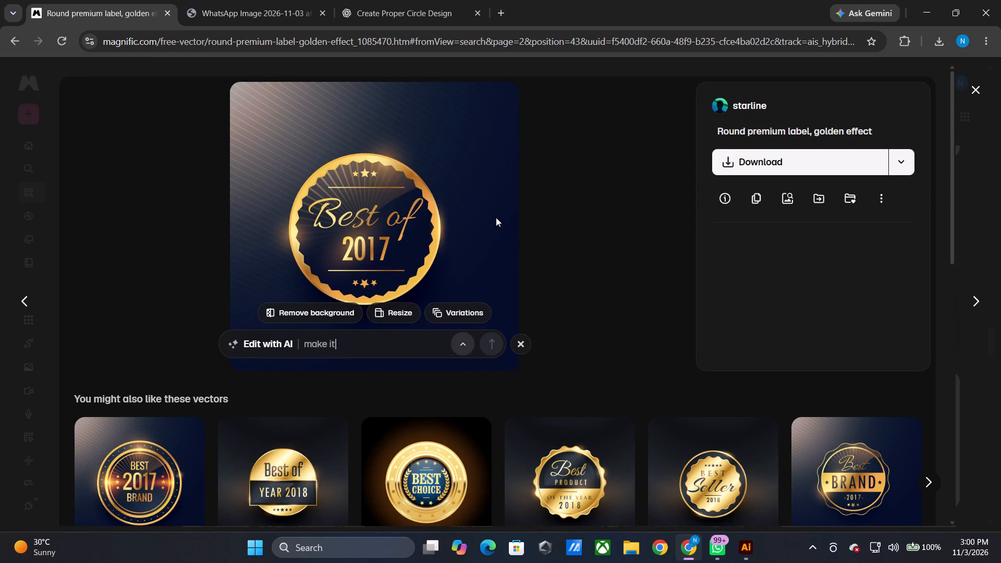
{"action": "left_click", "coordinate": [982, 87]}
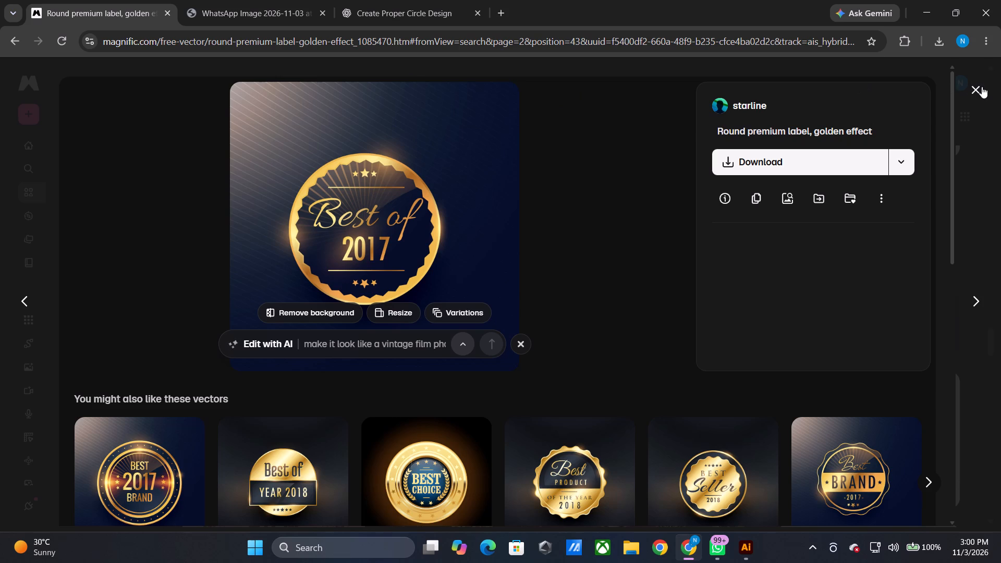
Find the "Golden label, best brand" vector in the circle award results and download it as EPS.
{"action": "scroll", "coordinate": [462, 274], "scroll_direction": "up", "scroll_amount": 13}
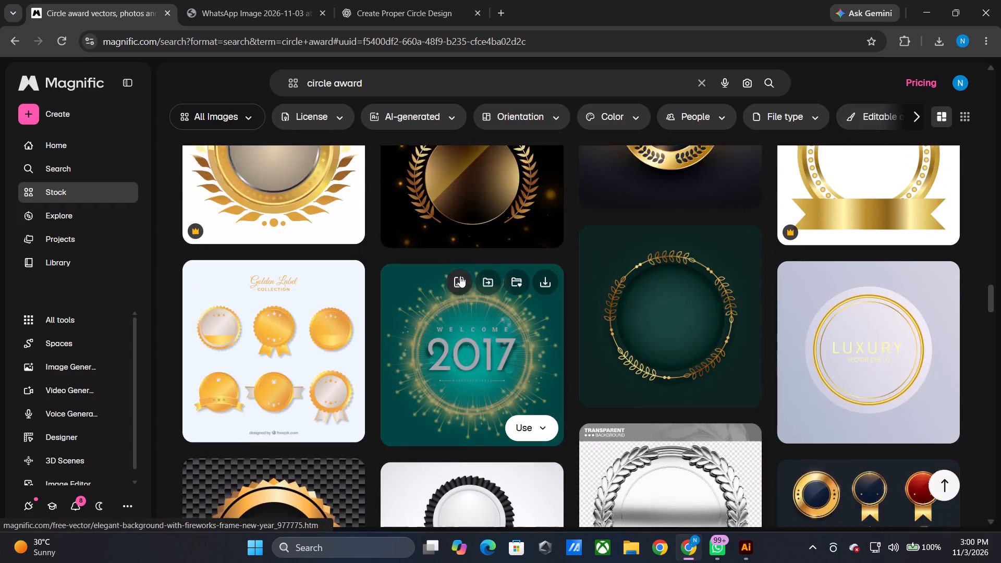
{"action": "scroll", "coordinate": [460, 276], "scroll_direction": "up", "scroll_amount": 11}
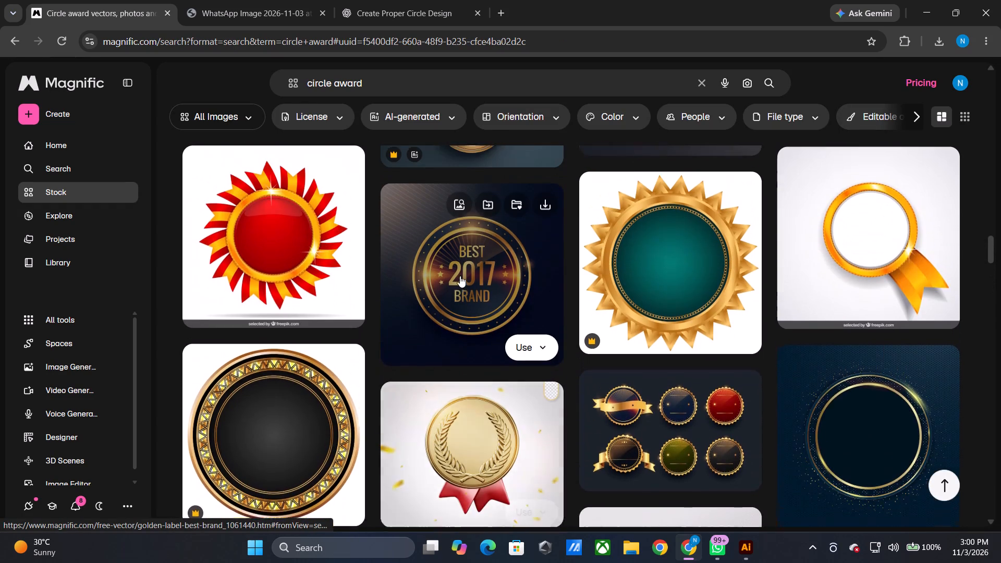
{"action": "scroll", "coordinate": [460, 276], "scroll_direction": "up", "scroll_amount": 1}
{"action": "left_click", "coordinate": [469, 308]}
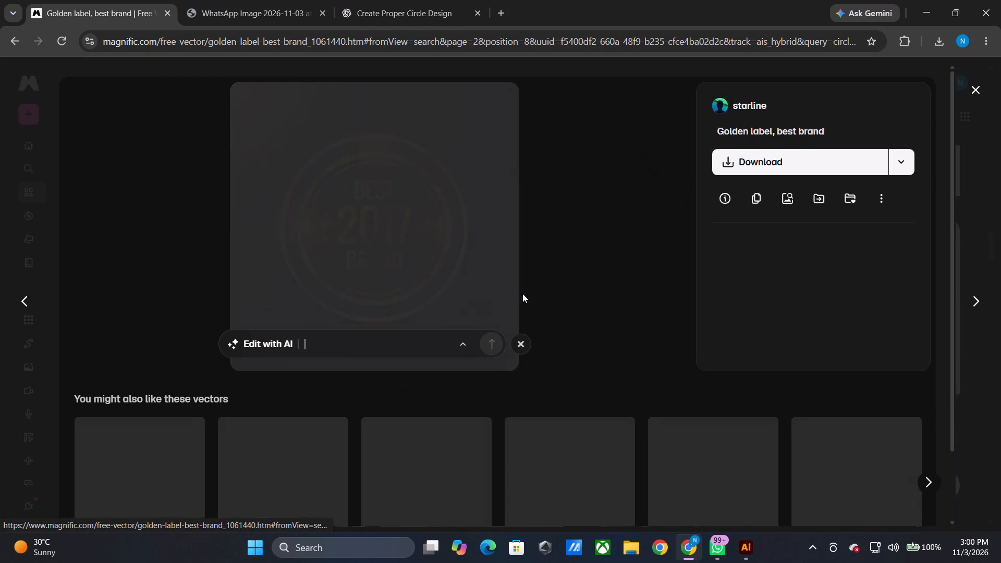
{"action": "left_click", "coordinate": [901, 158]}
{"action": "left_click", "coordinate": [776, 217]}
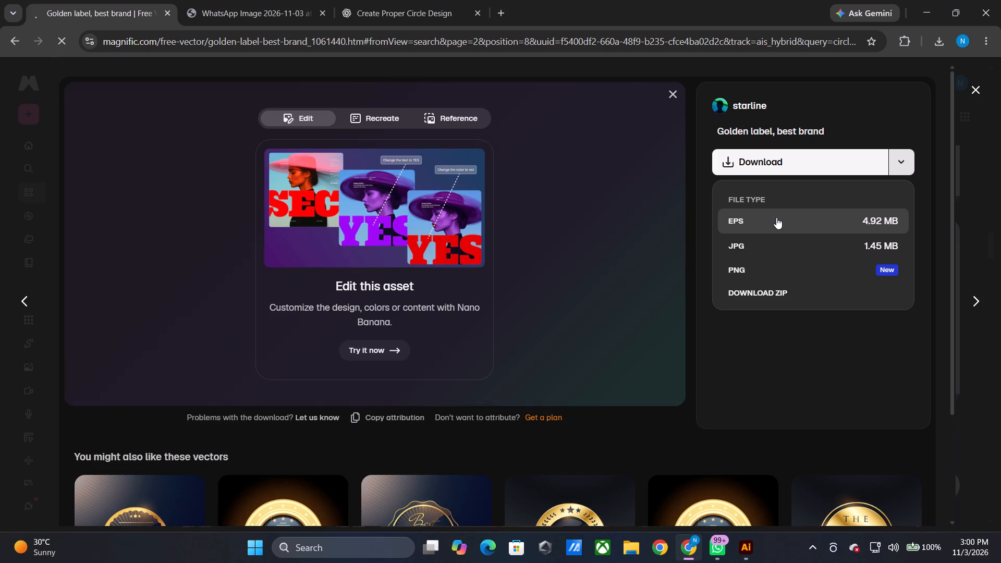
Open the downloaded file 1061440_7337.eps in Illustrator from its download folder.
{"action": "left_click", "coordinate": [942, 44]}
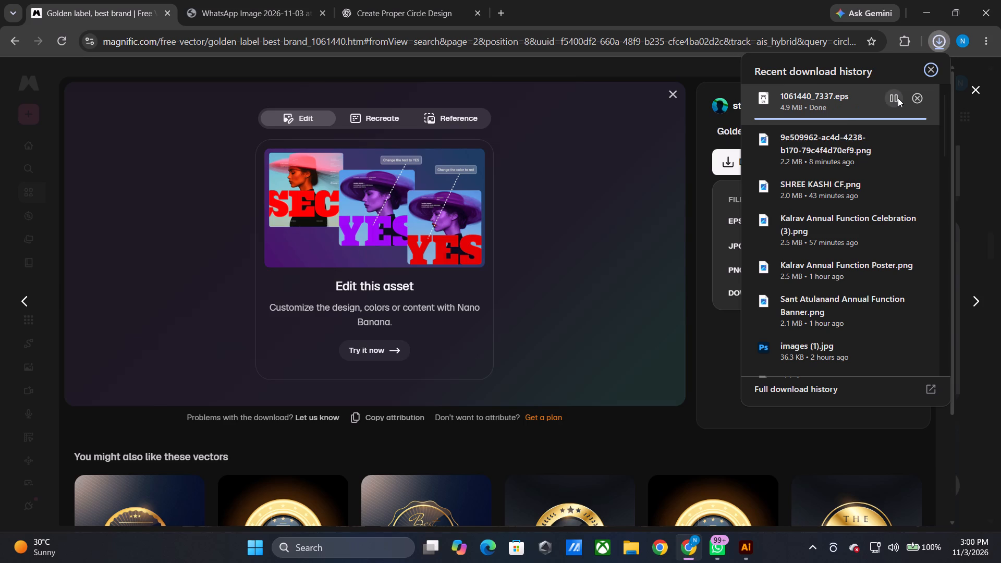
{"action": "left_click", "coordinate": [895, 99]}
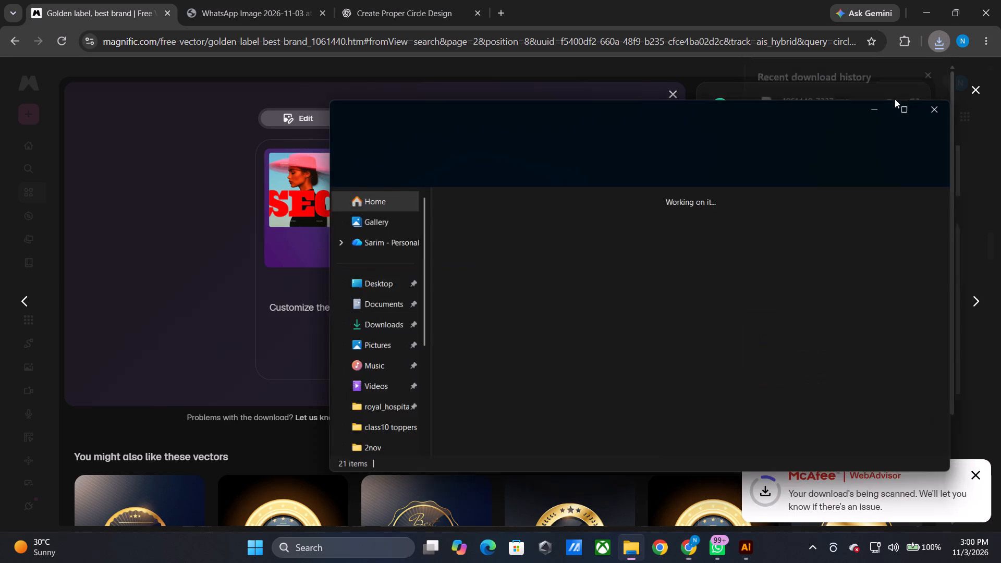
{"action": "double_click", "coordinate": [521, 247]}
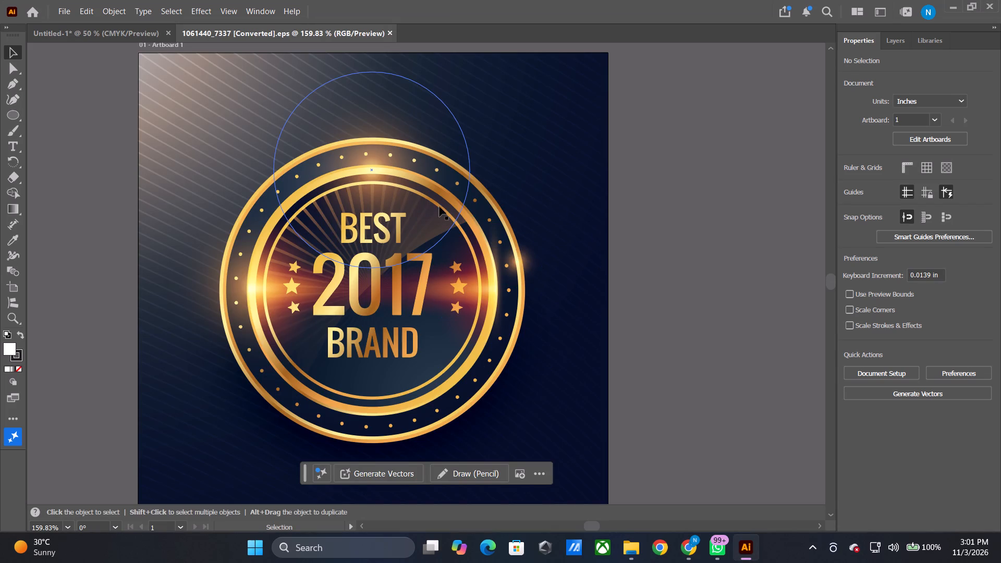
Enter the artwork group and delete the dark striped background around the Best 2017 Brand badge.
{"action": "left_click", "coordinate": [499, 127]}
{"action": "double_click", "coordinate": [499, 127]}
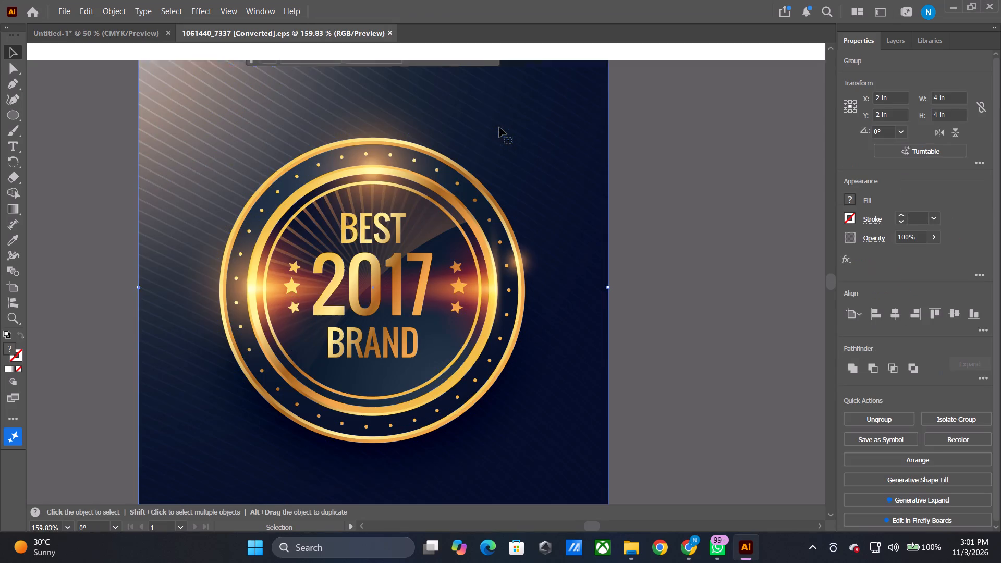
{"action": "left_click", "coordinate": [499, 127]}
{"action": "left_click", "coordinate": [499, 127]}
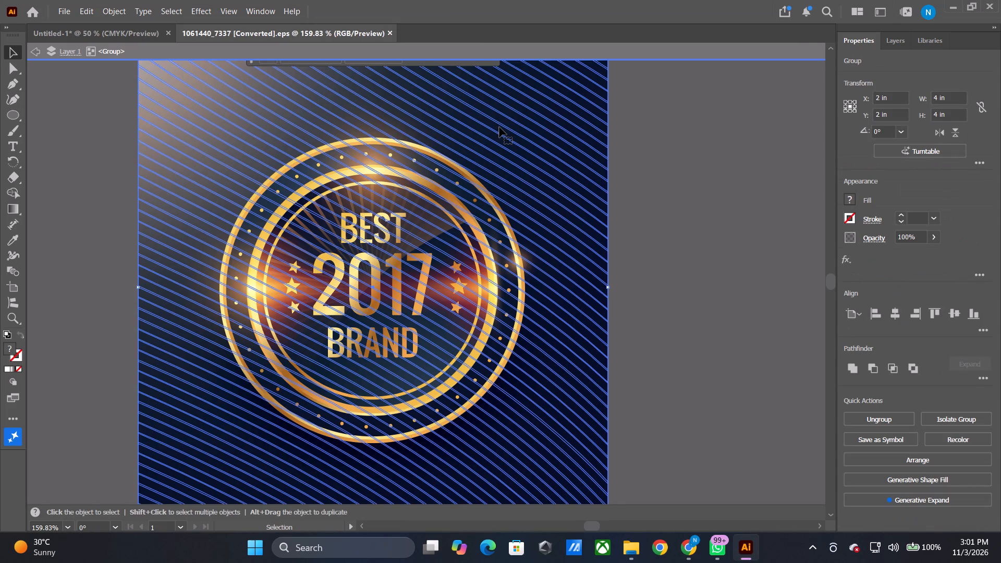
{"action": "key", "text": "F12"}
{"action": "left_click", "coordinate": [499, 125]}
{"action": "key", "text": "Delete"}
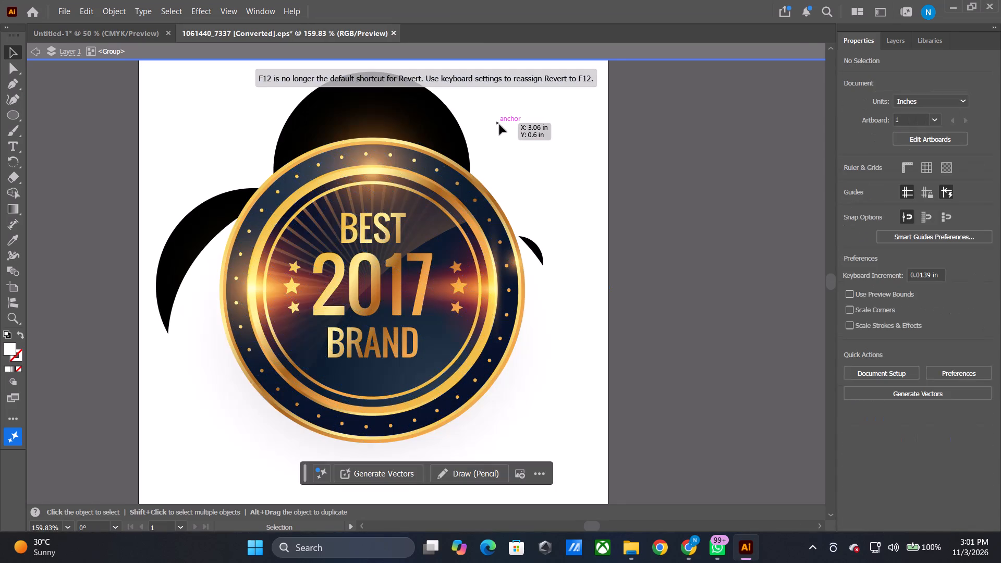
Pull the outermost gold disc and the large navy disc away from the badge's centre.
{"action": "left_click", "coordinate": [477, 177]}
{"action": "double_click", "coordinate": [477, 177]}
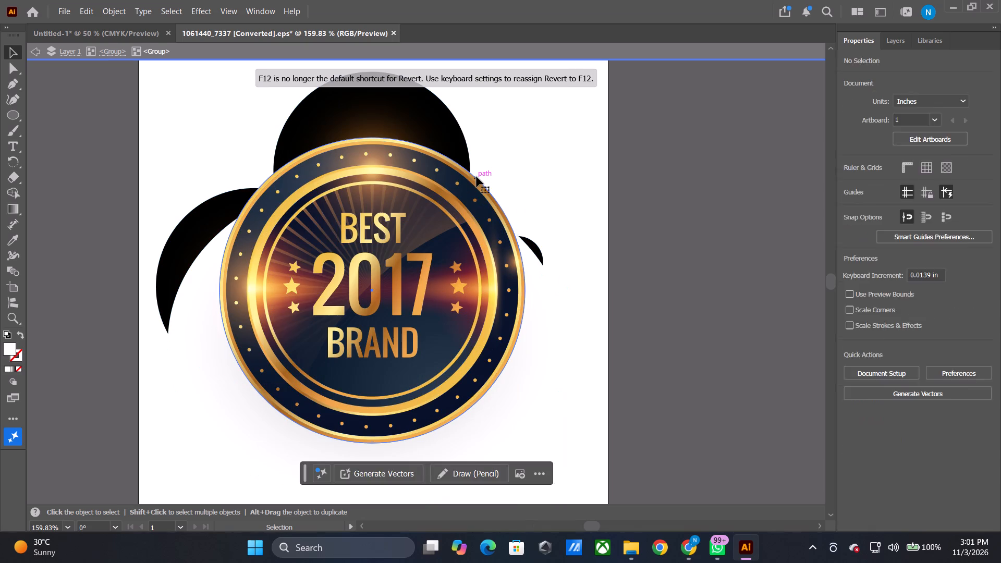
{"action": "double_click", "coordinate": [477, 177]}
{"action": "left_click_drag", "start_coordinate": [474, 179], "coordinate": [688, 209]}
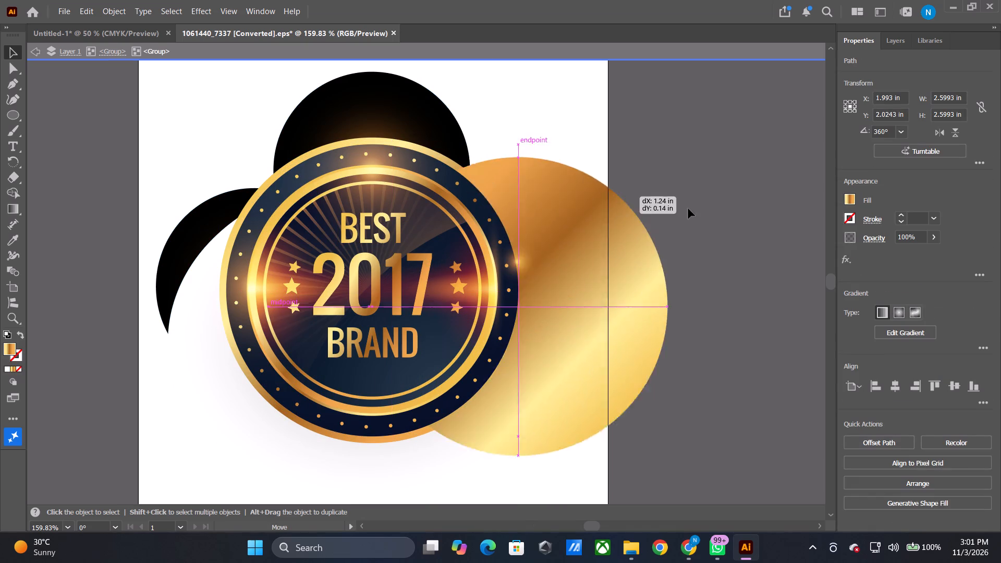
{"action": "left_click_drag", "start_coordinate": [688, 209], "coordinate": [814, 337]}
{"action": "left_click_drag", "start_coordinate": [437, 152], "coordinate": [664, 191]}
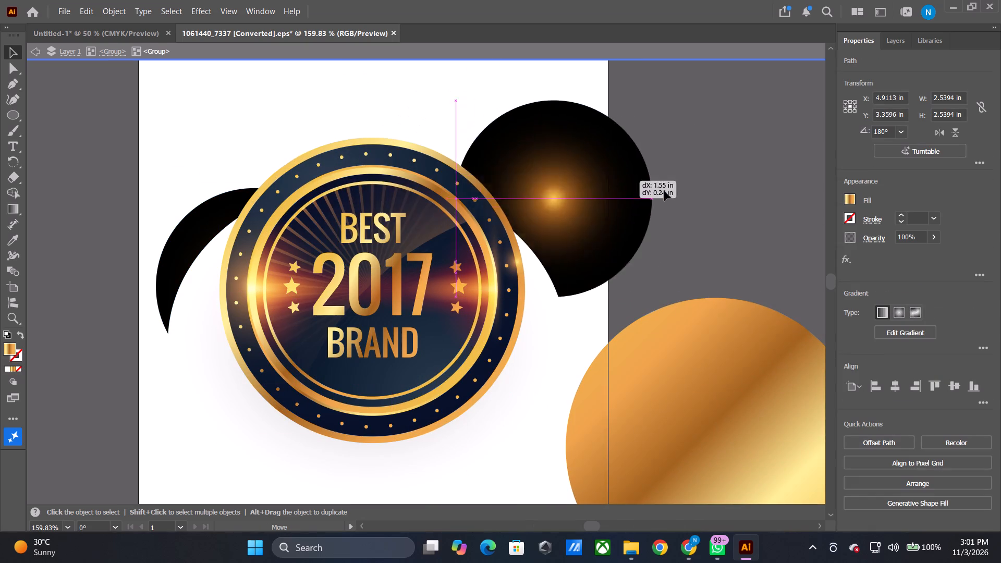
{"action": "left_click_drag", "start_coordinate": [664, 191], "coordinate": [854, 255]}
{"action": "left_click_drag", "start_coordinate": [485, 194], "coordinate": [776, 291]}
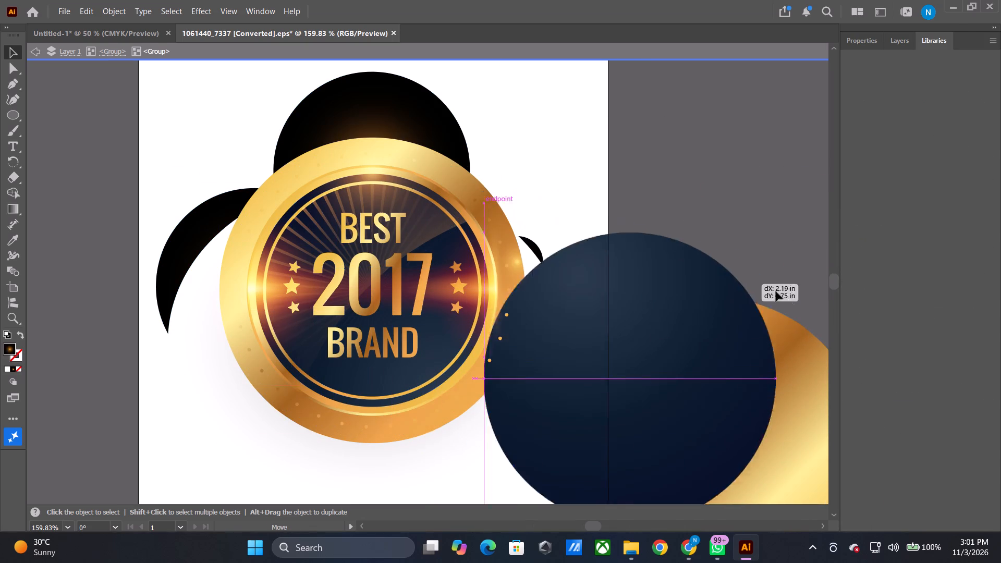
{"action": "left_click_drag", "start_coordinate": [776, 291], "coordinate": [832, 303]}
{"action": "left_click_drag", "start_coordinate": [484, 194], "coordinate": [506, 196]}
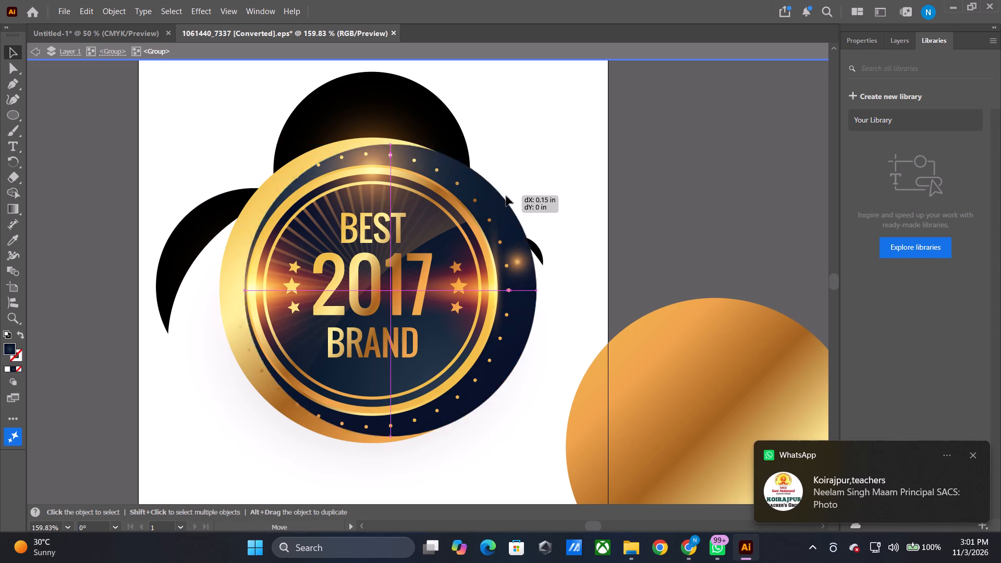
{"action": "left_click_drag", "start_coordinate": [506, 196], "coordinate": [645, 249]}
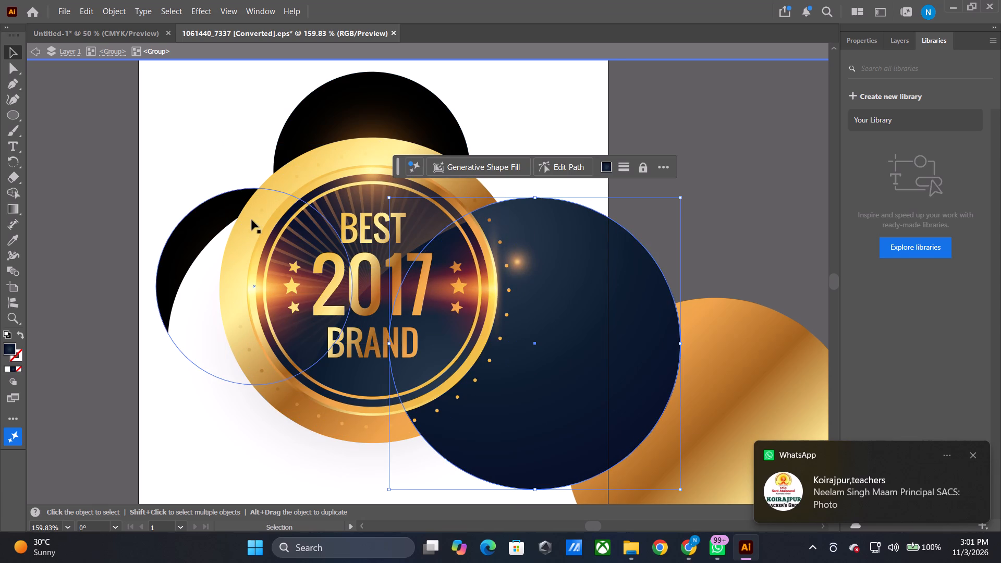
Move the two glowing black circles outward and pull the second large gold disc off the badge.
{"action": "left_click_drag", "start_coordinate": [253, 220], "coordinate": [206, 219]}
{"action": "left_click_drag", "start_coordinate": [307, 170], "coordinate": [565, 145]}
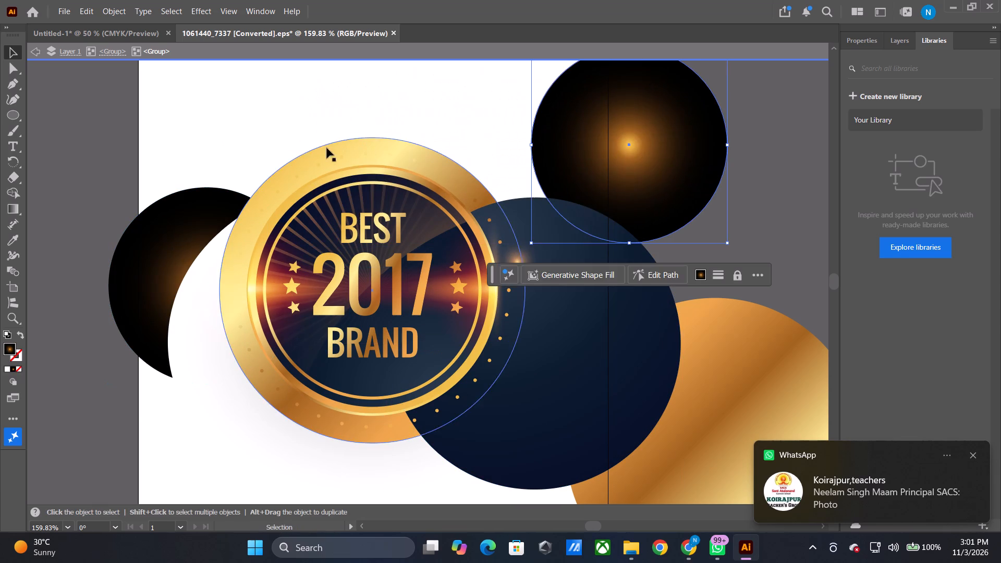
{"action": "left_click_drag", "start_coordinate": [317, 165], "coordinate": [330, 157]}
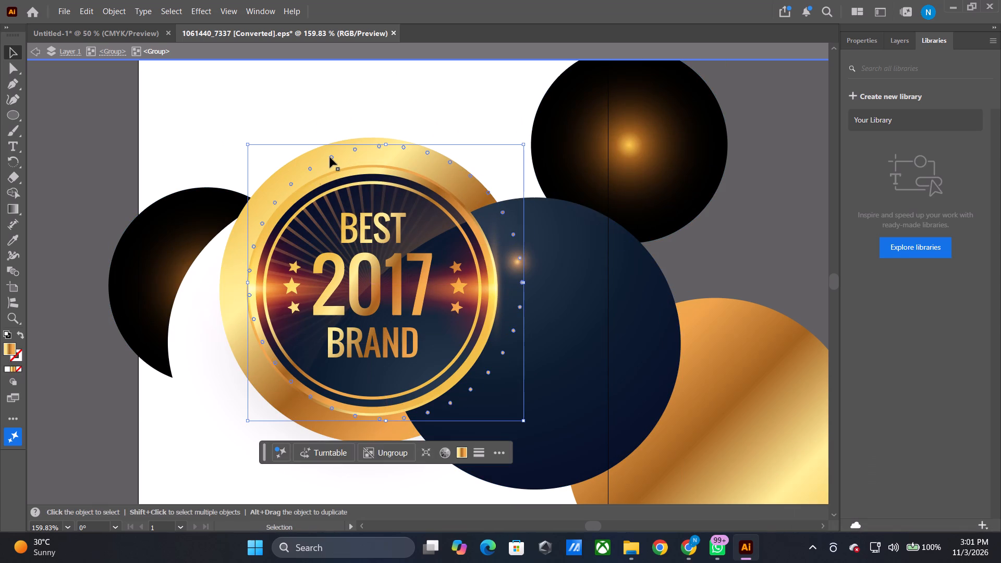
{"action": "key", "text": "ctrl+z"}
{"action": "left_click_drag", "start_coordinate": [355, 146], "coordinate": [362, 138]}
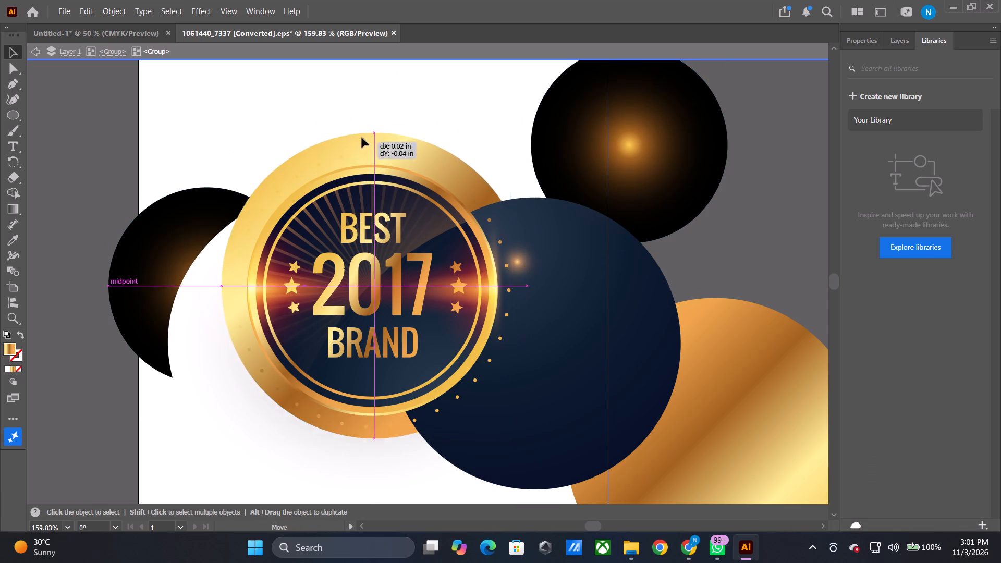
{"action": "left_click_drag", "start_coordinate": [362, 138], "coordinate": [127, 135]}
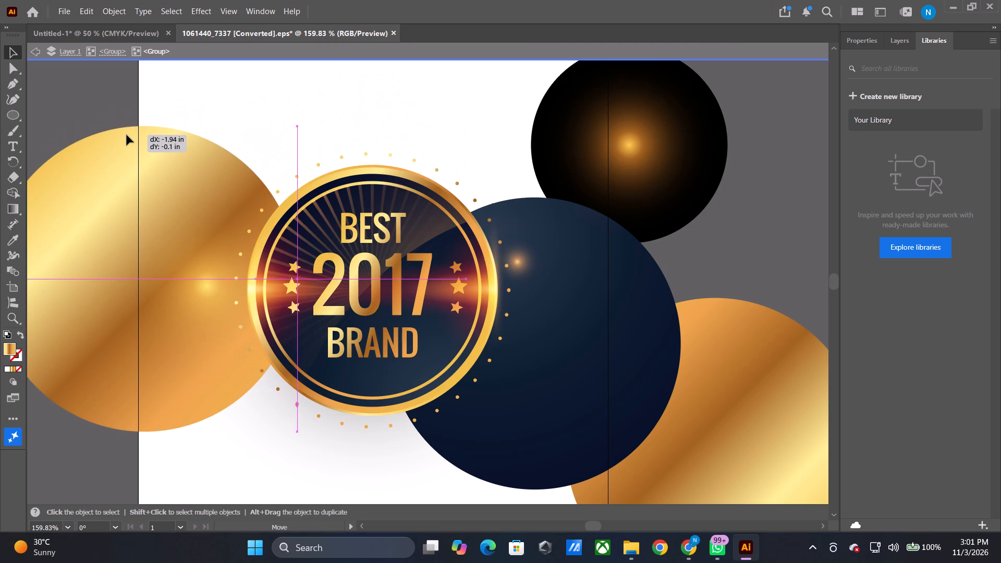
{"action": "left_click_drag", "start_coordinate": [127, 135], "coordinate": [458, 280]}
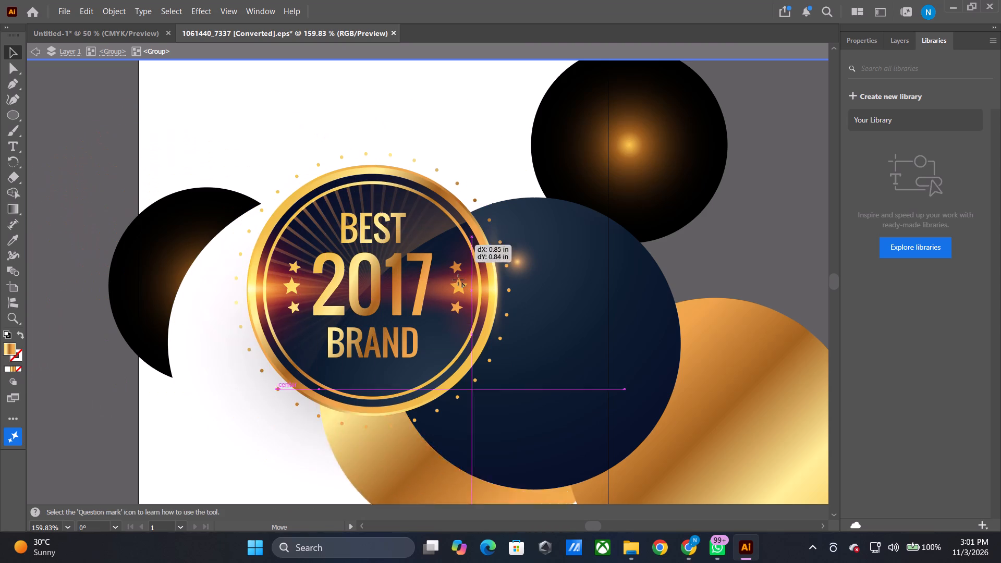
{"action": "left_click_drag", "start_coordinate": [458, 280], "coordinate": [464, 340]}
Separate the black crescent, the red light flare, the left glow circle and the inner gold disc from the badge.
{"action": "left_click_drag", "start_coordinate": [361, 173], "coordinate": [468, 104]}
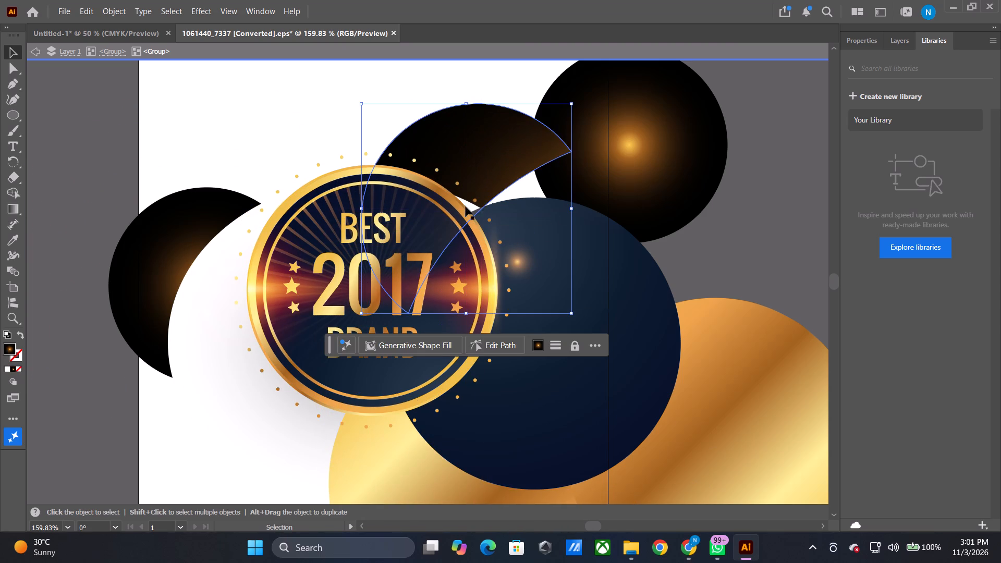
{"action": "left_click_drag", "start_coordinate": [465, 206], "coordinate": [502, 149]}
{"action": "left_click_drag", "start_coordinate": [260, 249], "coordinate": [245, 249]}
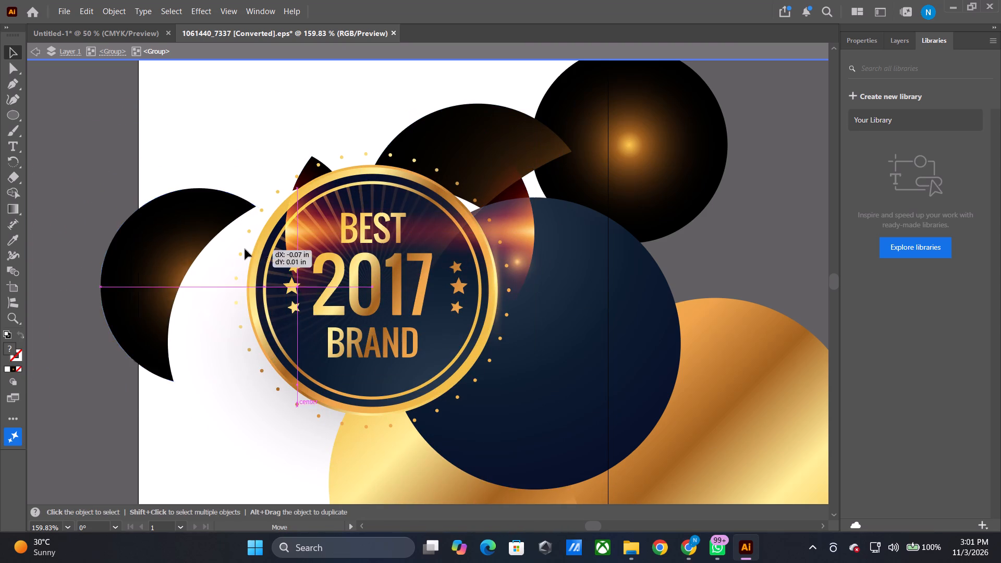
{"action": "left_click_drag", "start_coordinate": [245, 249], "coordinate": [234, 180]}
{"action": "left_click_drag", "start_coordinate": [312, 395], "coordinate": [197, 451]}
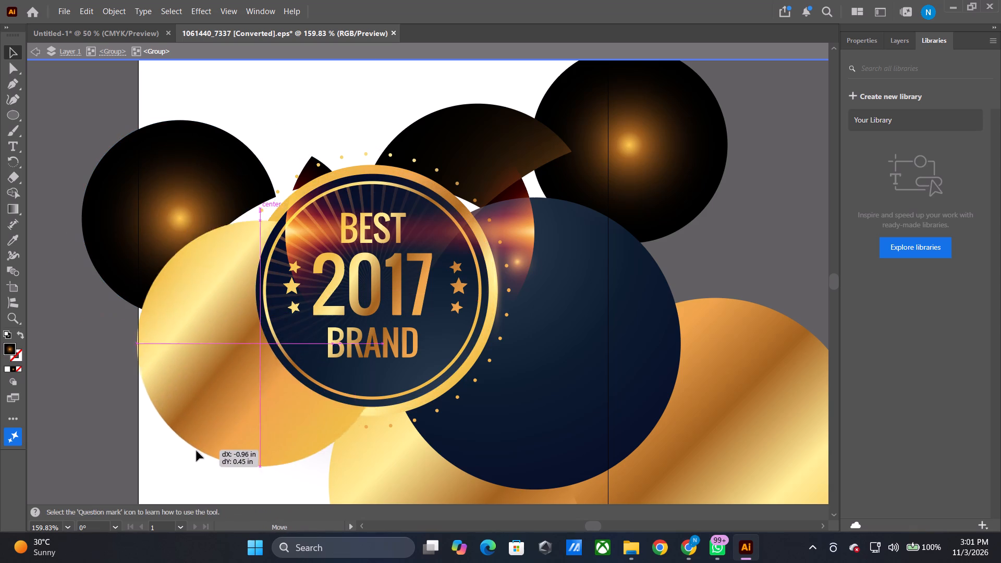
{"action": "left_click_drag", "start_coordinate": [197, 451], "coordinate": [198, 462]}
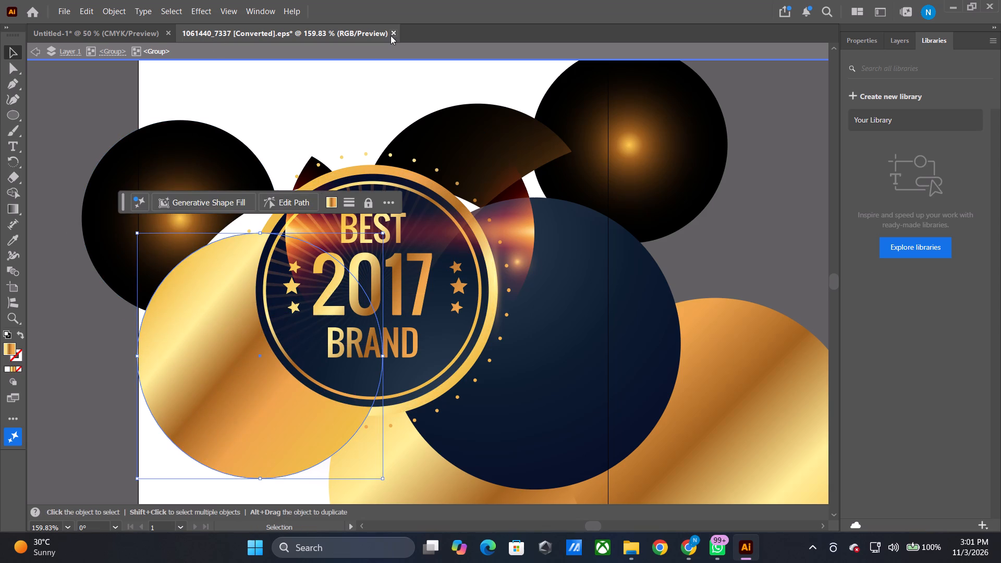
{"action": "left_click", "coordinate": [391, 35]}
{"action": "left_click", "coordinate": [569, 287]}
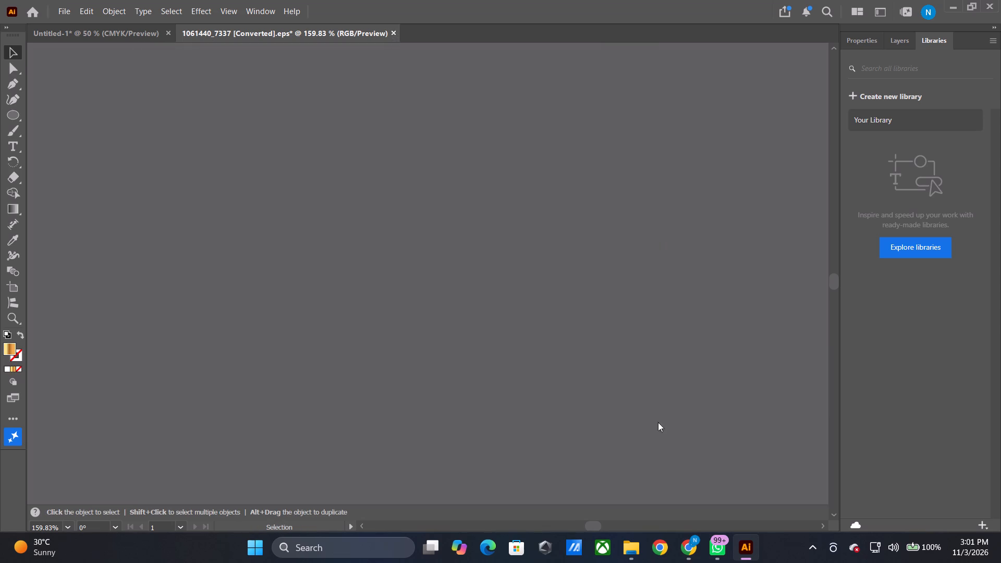
Return to the "Golden label, best brand" page in Chrome.
{"action": "left_click", "coordinate": [685, 546]}
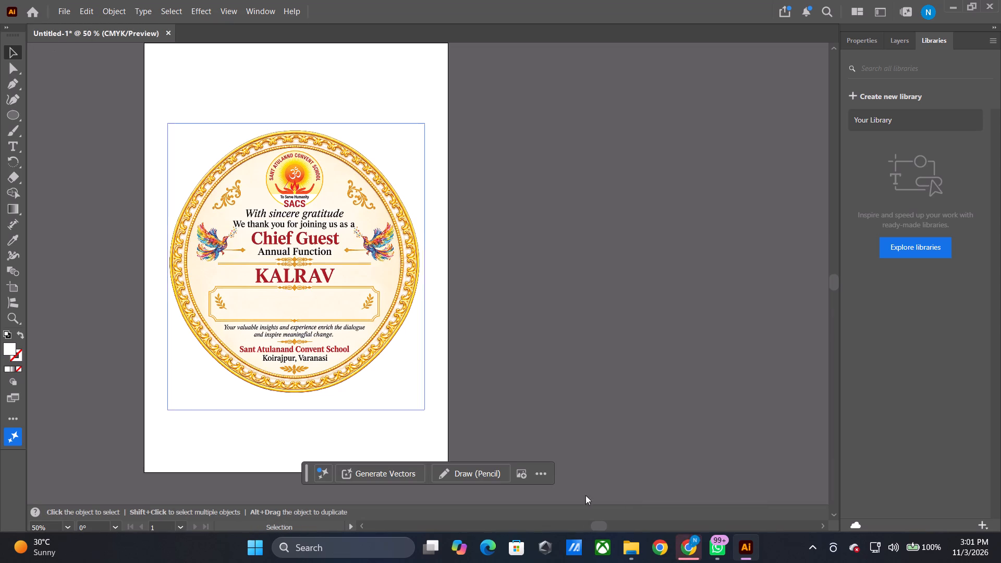
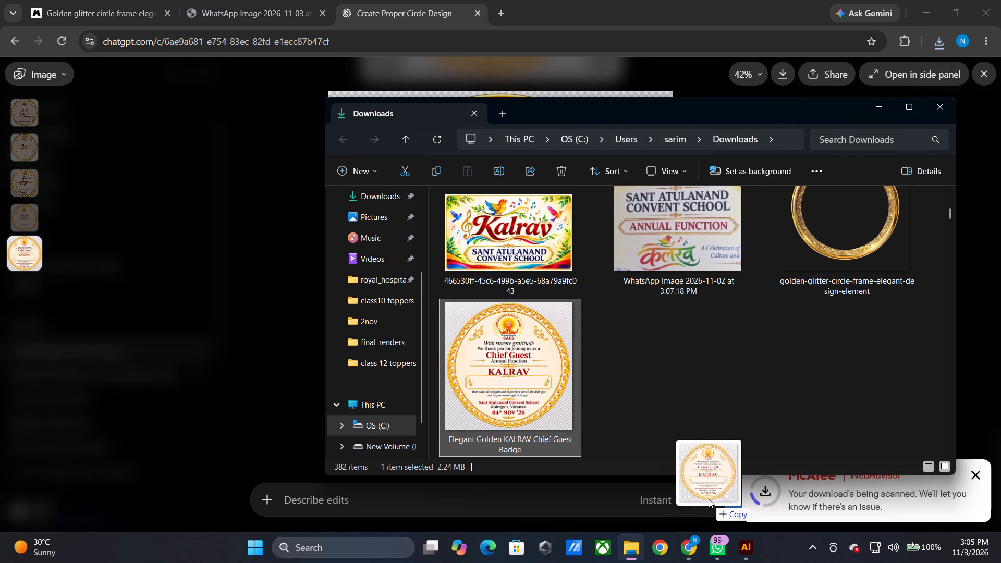
{"action": "left_click_drag", "start_coordinate": [709, 499], "coordinate": [274, 297]}
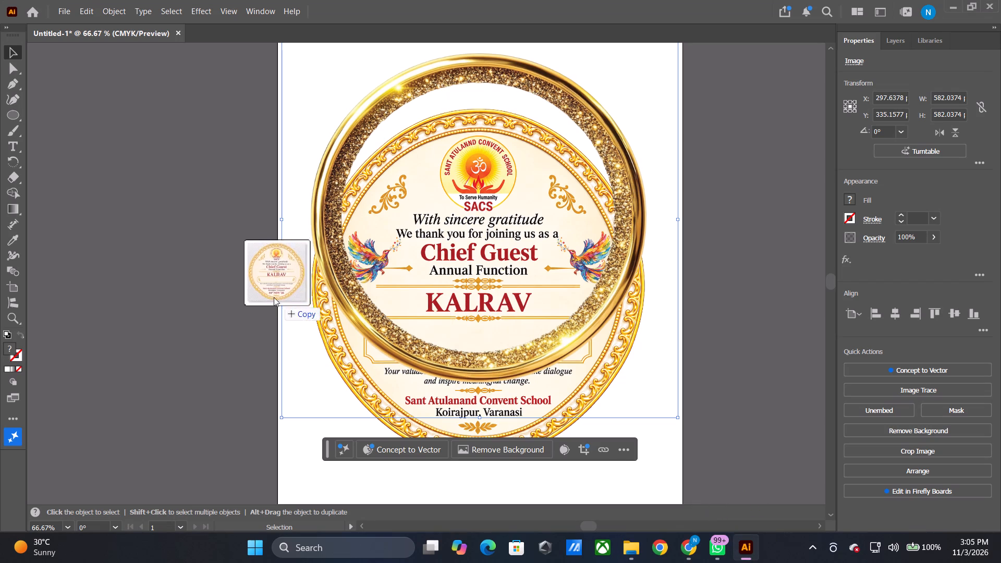
{"action": "left_click_drag", "start_coordinate": [274, 297], "coordinate": [224, 278]}
{"action": "left_click", "coordinate": [914, 412]}
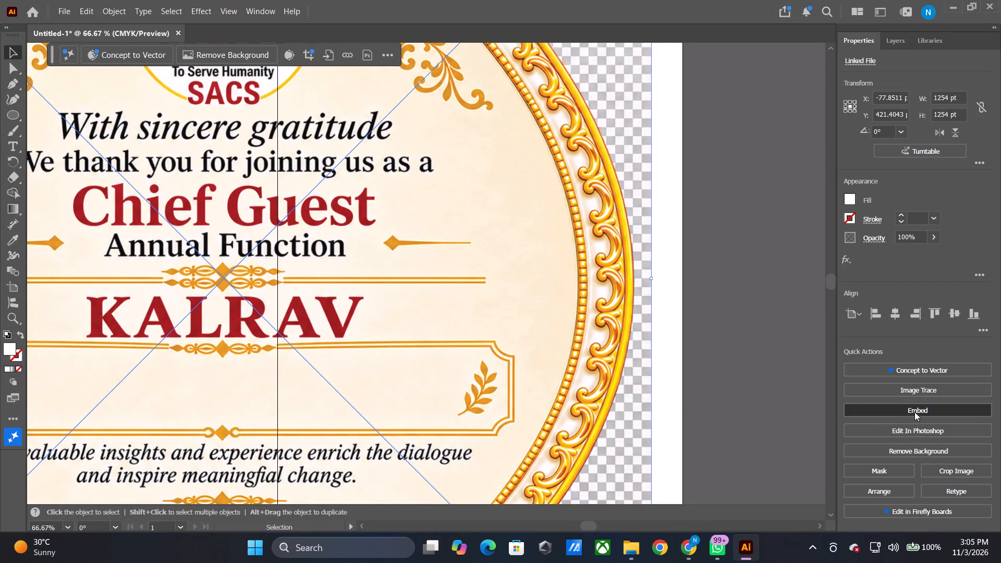
Move the new badge clear of the artboard, and delete the gold glitter ring and the old badge, keeping the two birds.
{"action": "scroll", "coordinate": [320, 221], "scroll_direction": "down", "scroll_amount": 2, "text": "alt+shift"}
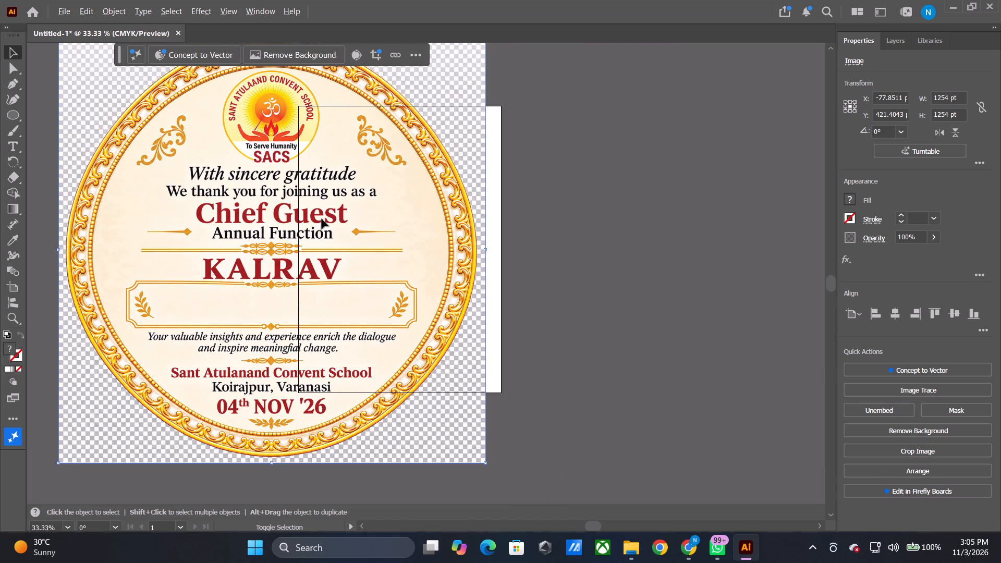
{"action": "left_click_drag", "start_coordinate": [197, 186], "coordinate": [651, 197]}
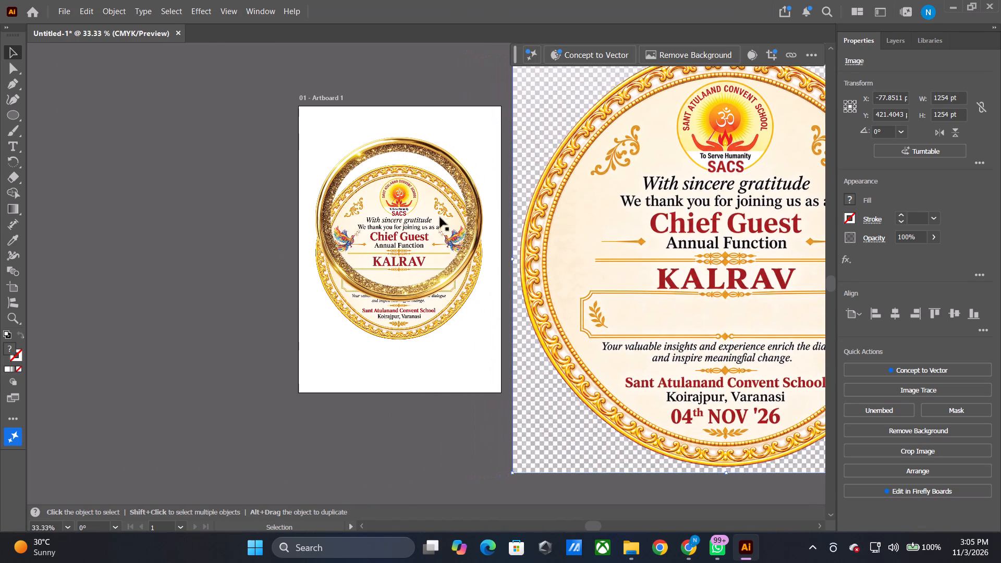
{"action": "left_click", "coordinate": [418, 178]}
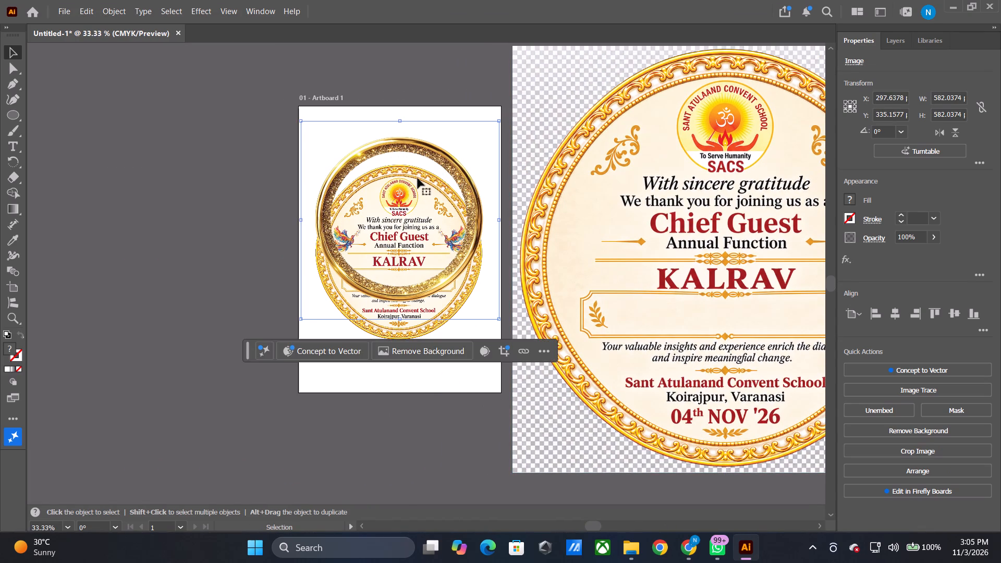
{"action": "key", "text": "Delete"}
{"action": "left_click", "coordinate": [418, 178]}
{"action": "key", "text": "Delete"}
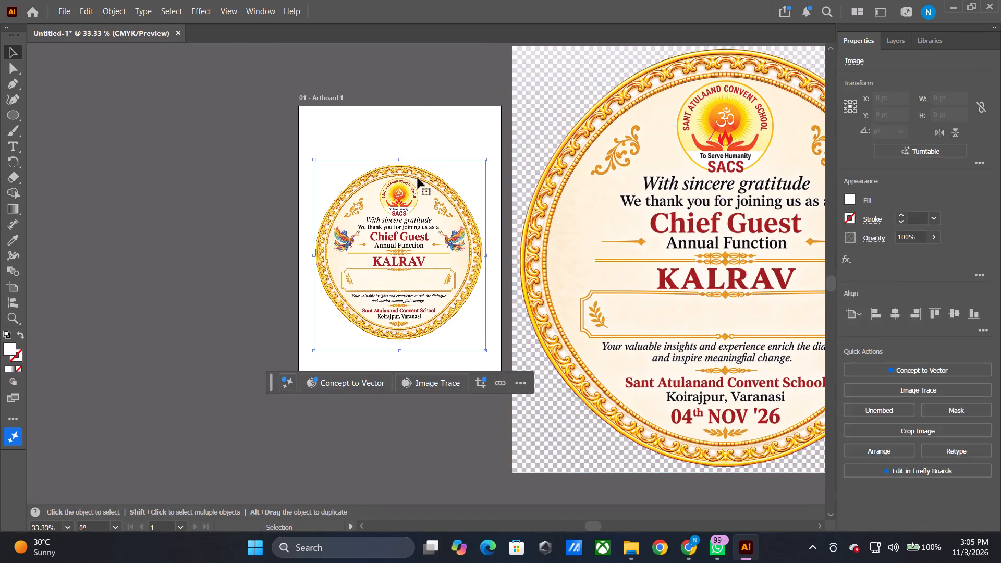
{"action": "left_click", "coordinate": [441, 205]}
{"action": "key", "text": "Delete"}
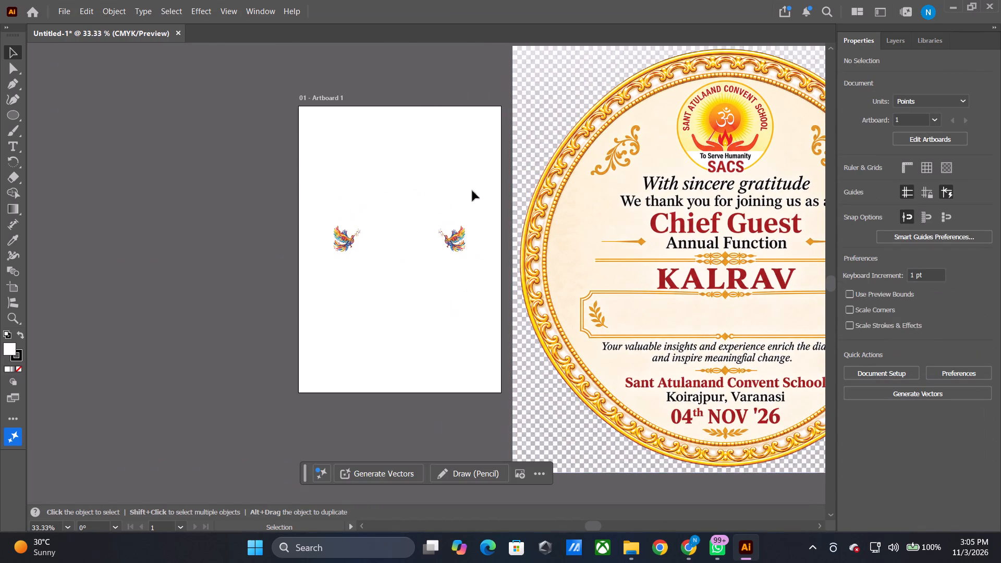
Move the new badge over the artboard and remove its checkered background.
{"action": "left_click_drag", "start_coordinate": [645, 215], "coordinate": [371, 170]}
{"action": "left_click", "coordinate": [582, 143]}
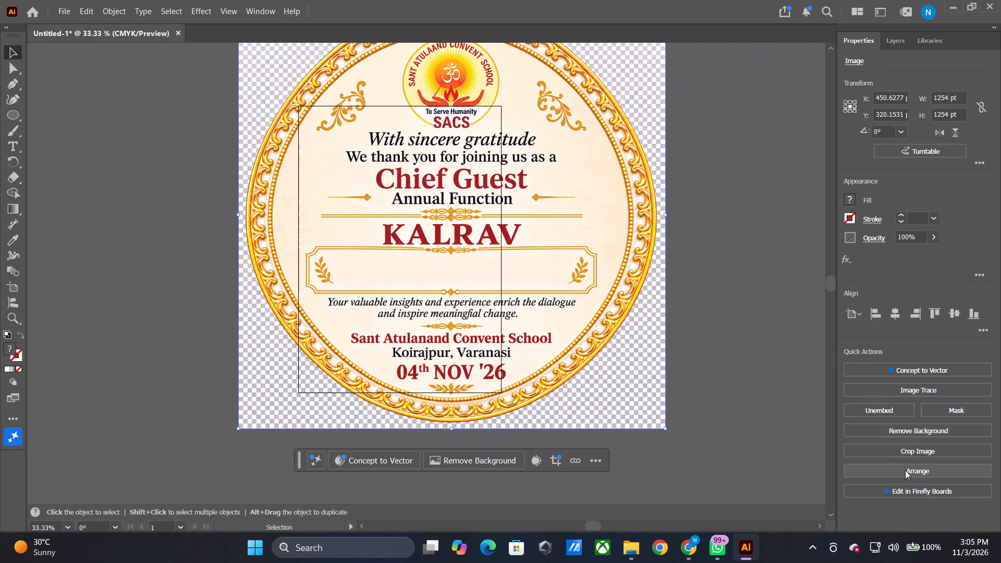
{"action": "left_click", "coordinate": [895, 431]}
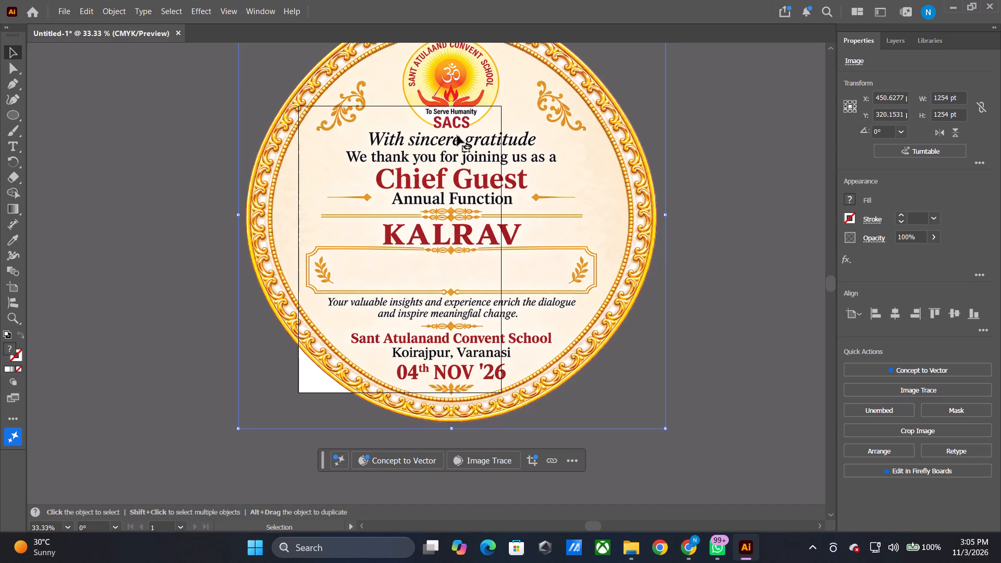
Scale the badge down proportionally to about 413 pt wide and high.
{"action": "scroll", "coordinate": [457, 136], "scroll_direction": "down", "scroll_amount": 2, "text": "alt+shift"}
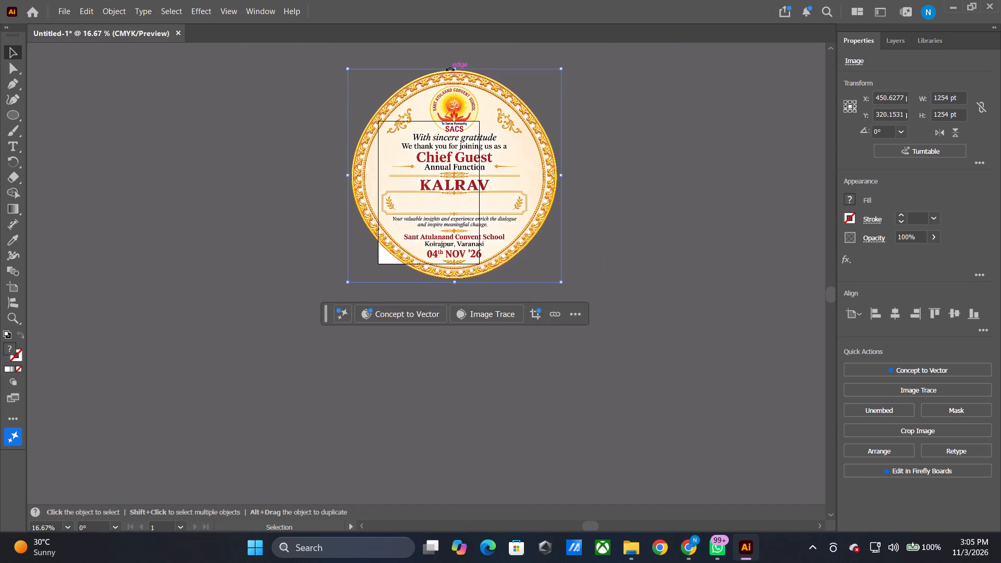
{"action": "left_click_drag", "start_coordinate": [452, 68], "coordinate": [470, 186], "text": "shift"}
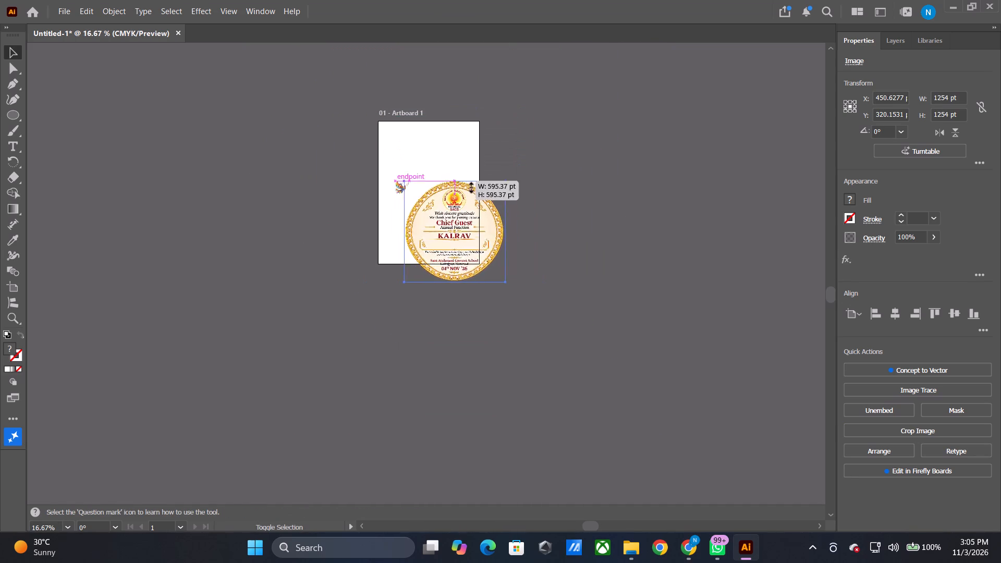
{"action": "left_click_drag", "start_coordinate": [470, 186], "coordinate": [471, 212], "text": "shift"}
Position the badge near the horizontal middle of the artboard, with the two birds at its upper corners.
{"action": "scroll", "coordinate": [450, 242], "scroll_direction": "up", "scroll_amount": 3, "text": "alt+shift"}
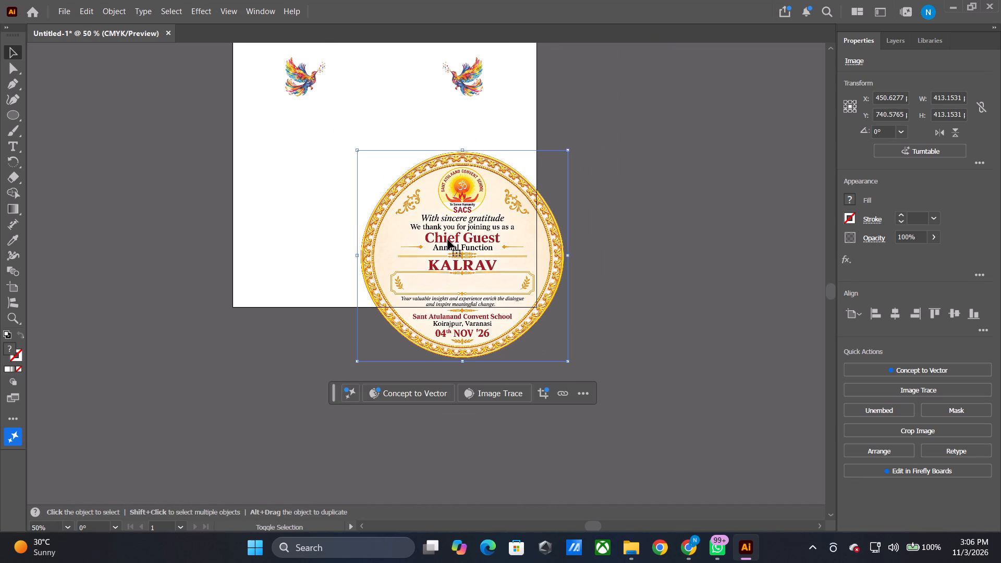
{"action": "left_click_drag", "start_coordinate": [463, 246], "coordinate": [389, 129]}
{"action": "scroll", "coordinate": [389, 129], "scroll_direction": "up", "scroll_amount": 2, "text": "alt+shift"}
{"action": "scroll", "coordinate": [389, 129], "scroll_direction": "down", "scroll_amount": 1, "text": "alt+shift"}
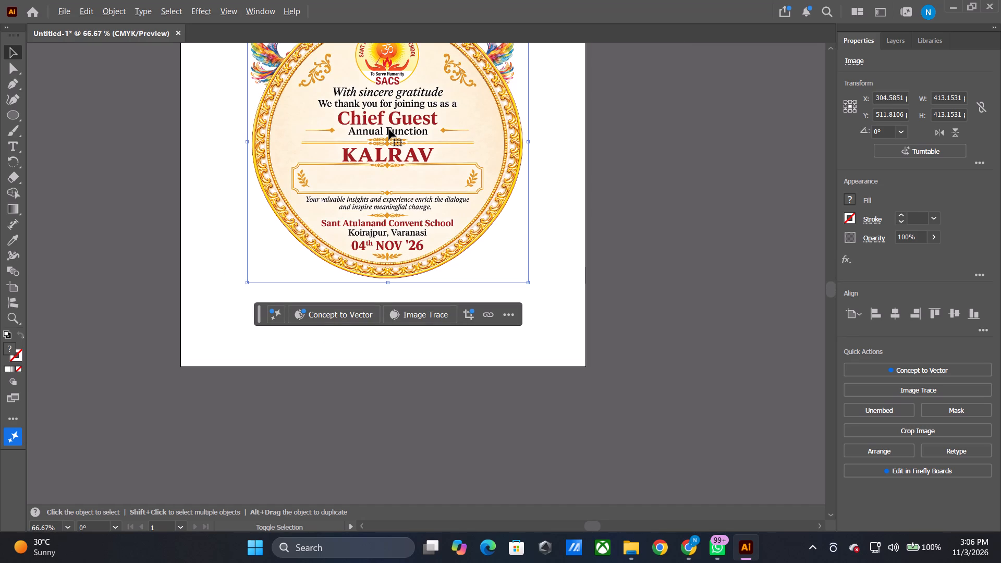
{"action": "scroll", "coordinate": [389, 129], "scroll_direction": "down", "scroll_amount": 1, "text": "alt"}
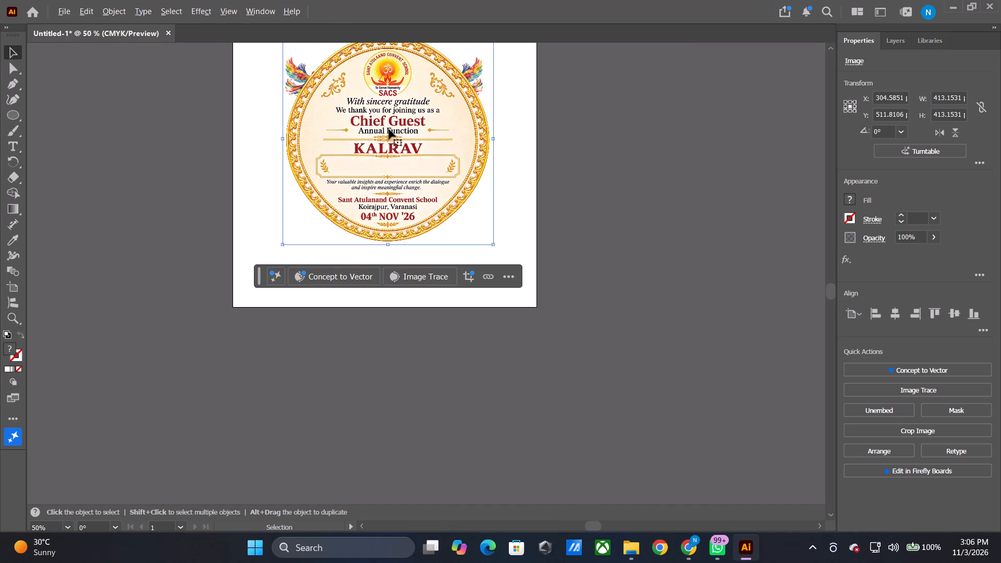
{"action": "left_click_drag", "start_coordinate": [389, 129], "coordinate": [409, 129]}
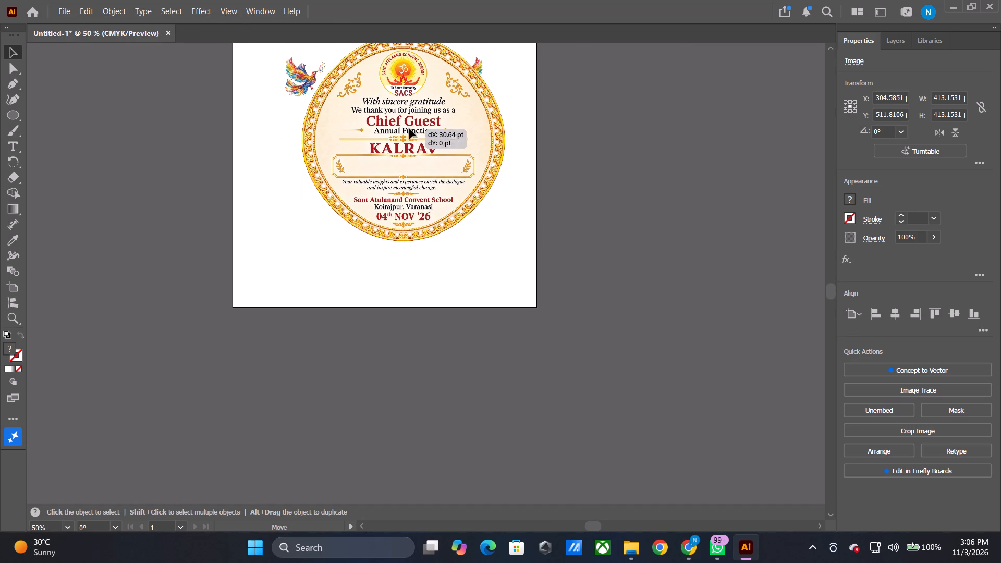
{"action": "left_click_drag", "start_coordinate": [409, 129], "coordinate": [392, 158]}
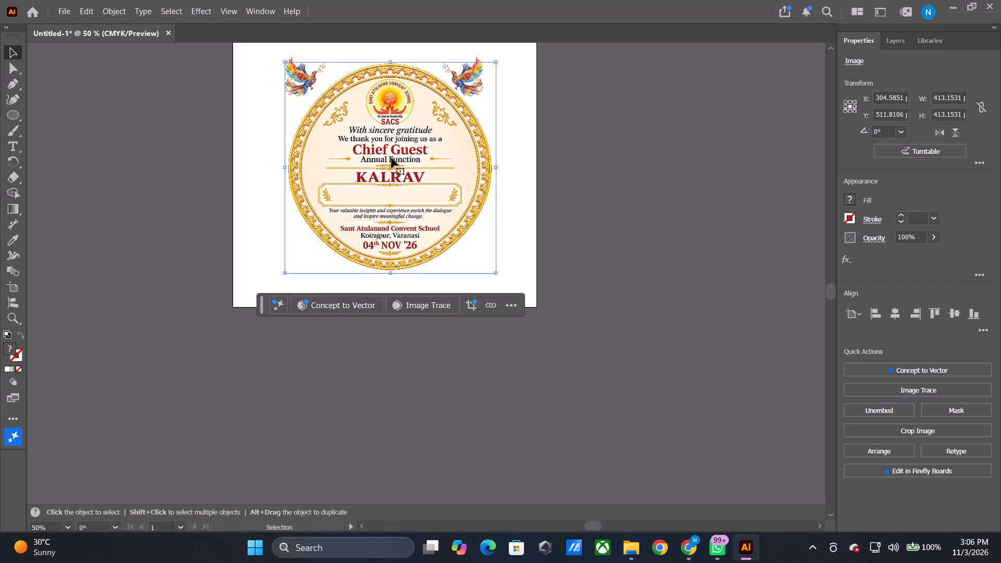
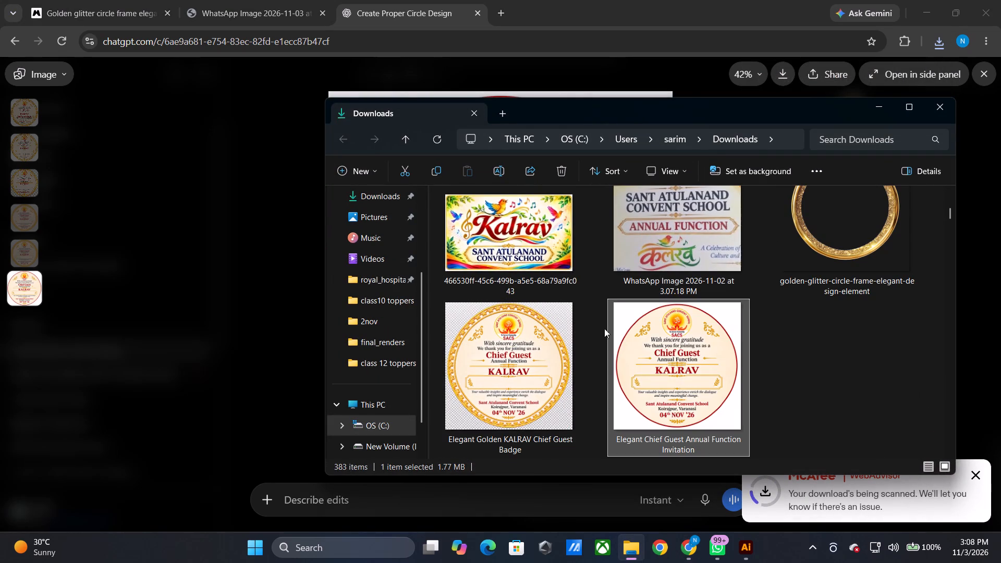
{"action": "left_click_drag", "start_coordinate": [703, 350], "coordinate": [467, 329]}
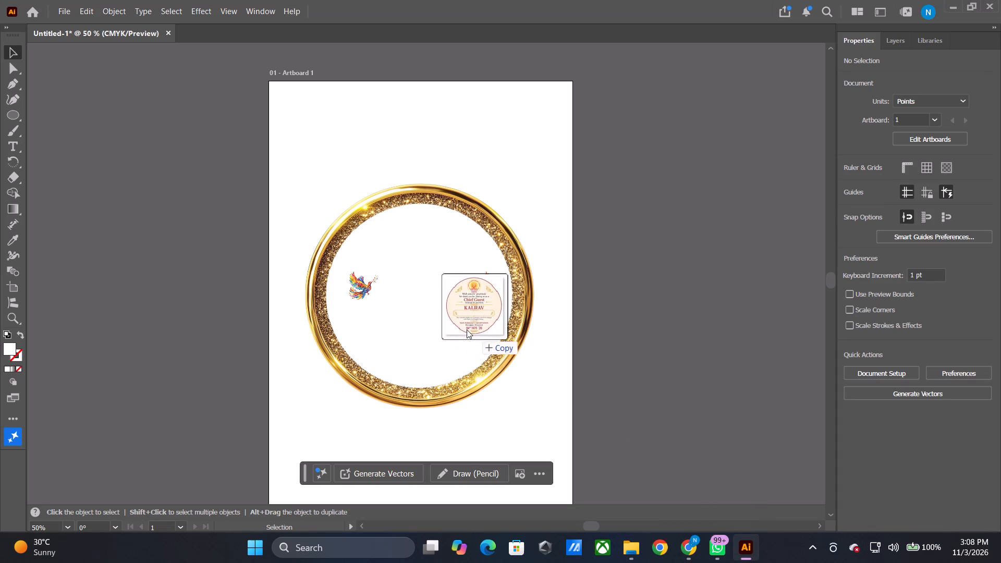
{"action": "left_click_drag", "start_coordinate": [467, 329], "coordinate": [456, 325]}
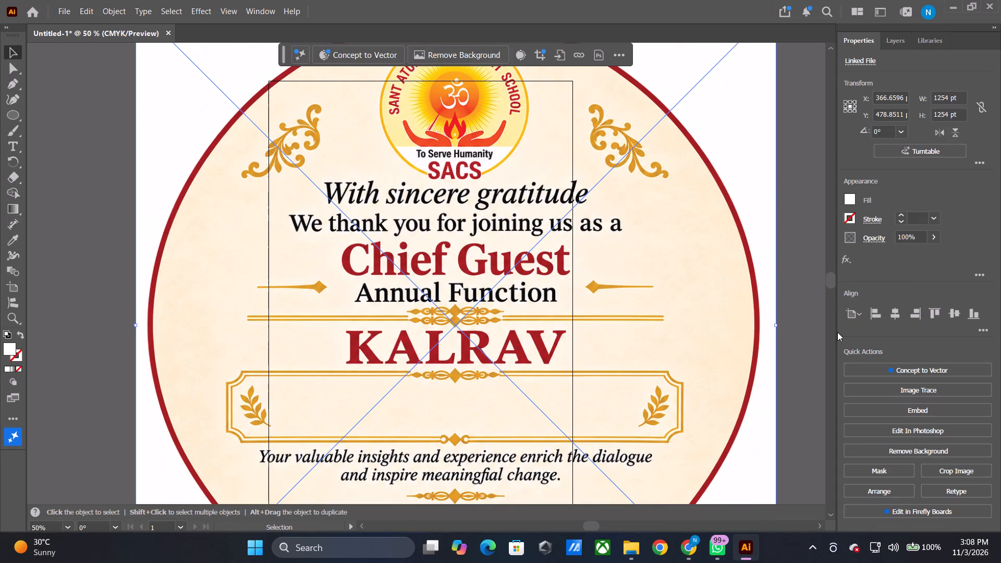
{"action": "left_click", "coordinate": [871, 413]}
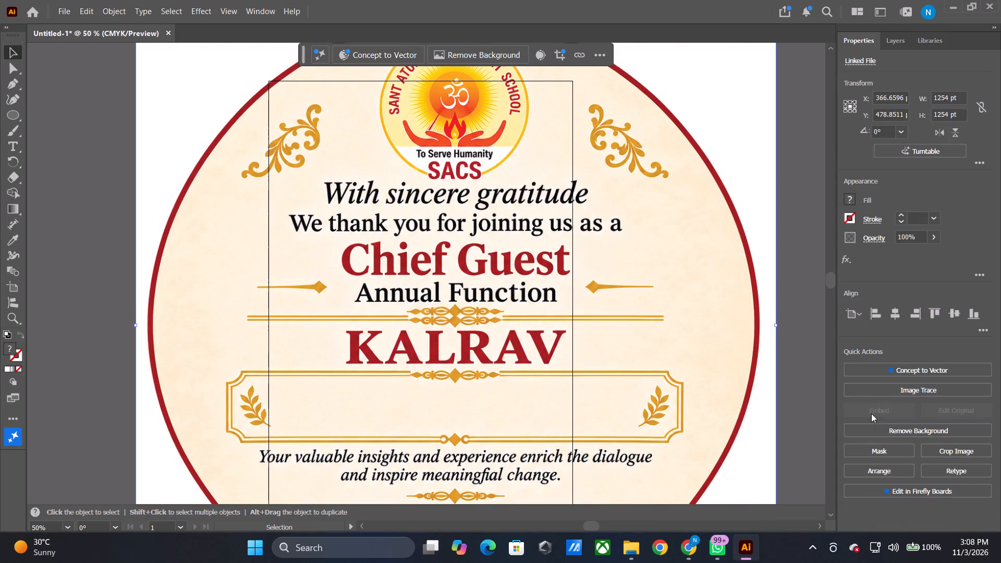
Remove the white background around the circular Chief Guest badge image.
{"action": "scroll", "coordinate": [524, 252], "scroll_direction": "down", "scroll_amount": 2, "text": "alt+shift"}
{"action": "left_click", "coordinate": [595, 158]}
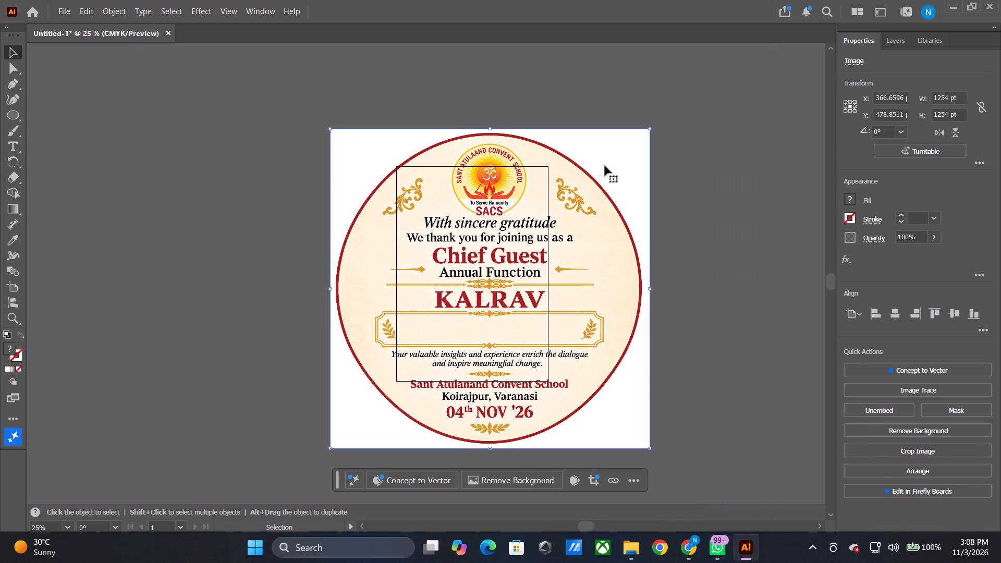
{"action": "left_click", "coordinate": [887, 434]}
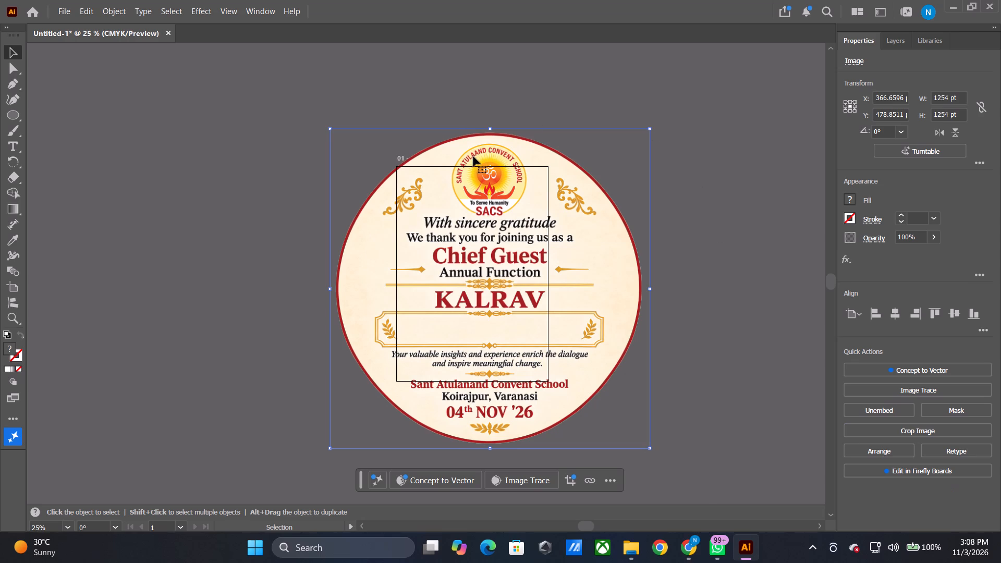
Scale the badge proportionally to about 445 pt and position it over the gold ring, centred horizontally on the artboard.
{"action": "scroll", "coordinate": [473, 156], "scroll_direction": "up", "scroll_amount": 1, "text": "alt+shift"}
{"action": "left_click_drag", "start_coordinate": [493, 120], "coordinate": [504, 293], "text": "shift"}
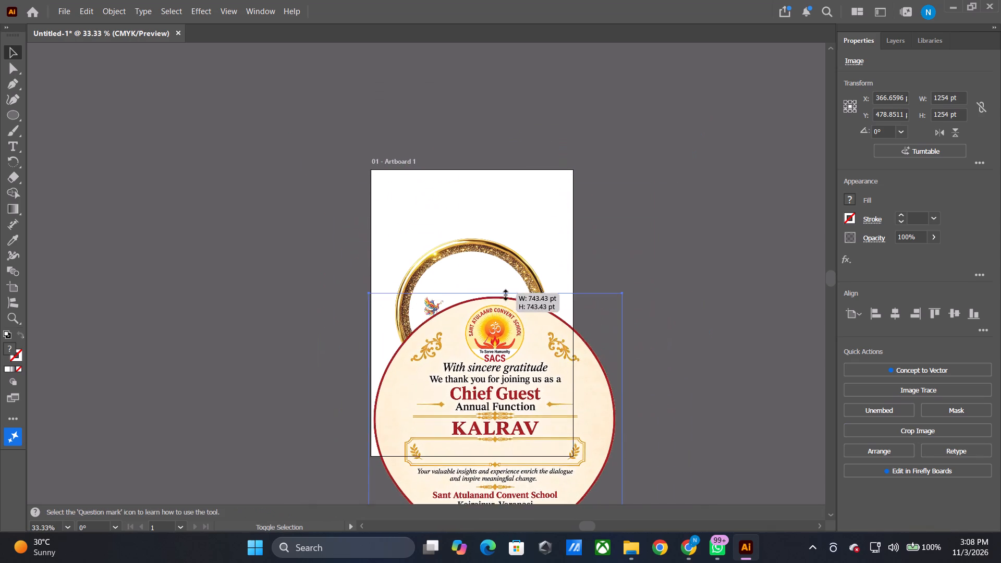
{"action": "left_click_drag", "start_coordinate": [504, 293], "coordinate": [518, 395], "text": "shift"}
{"action": "left_click_drag", "start_coordinate": [518, 442], "coordinate": [492, 291]}
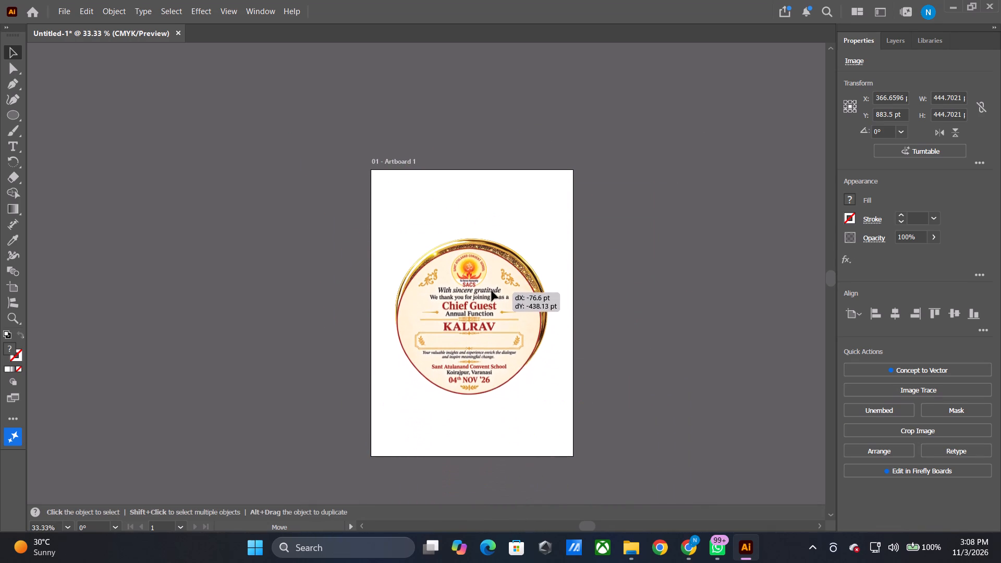
{"action": "left_click_drag", "start_coordinate": [492, 291], "coordinate": [493, 287]}
{"action": "key", "text": "Up"}
{"action": "key", "text": "Up"}
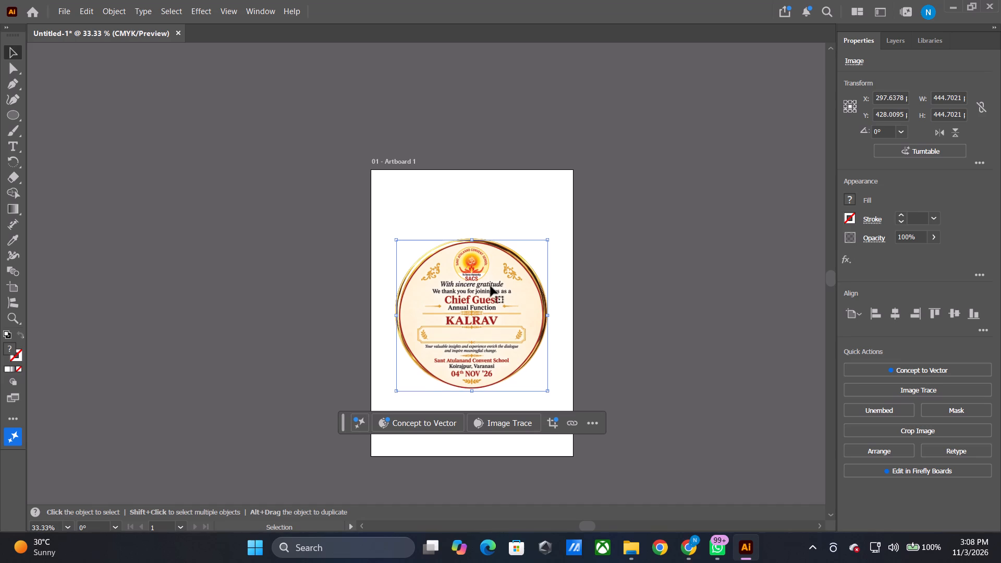
{"action": "key", "text": "Up"}
{"action": "key", "text": "Up"}
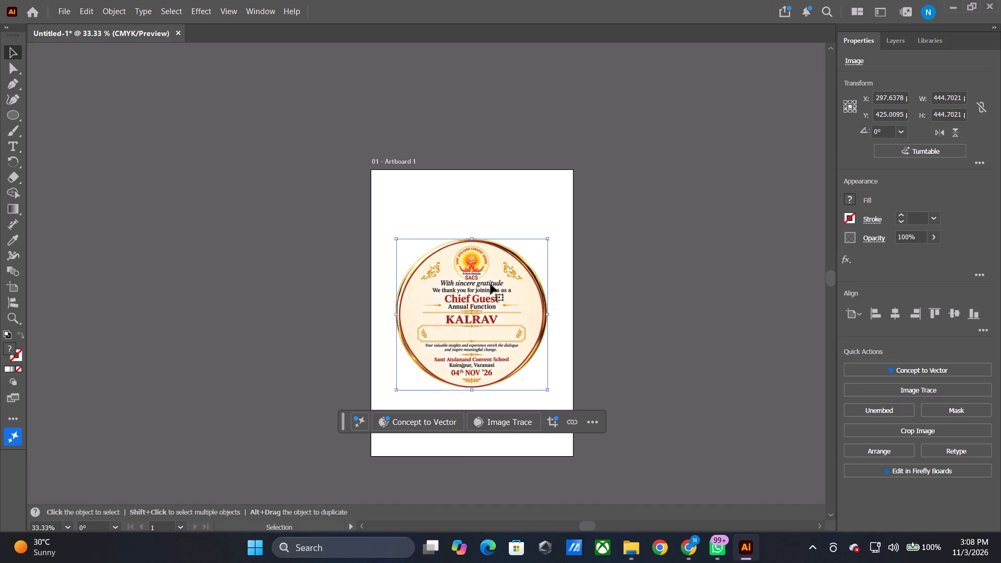
Send the badge backward behind the gold ring and the two birds.
{"action": "key", "text": "ctrl+bracketleft"}
{"action": "key", "text": "ctrl+bracketleft"}
{"action": "key", "text": "ctrl+bracketleft"}
{"action": "key", "text": "ctrl+bracketleft"}
{"action": "key", "text": "ctrl+bracketleft"}
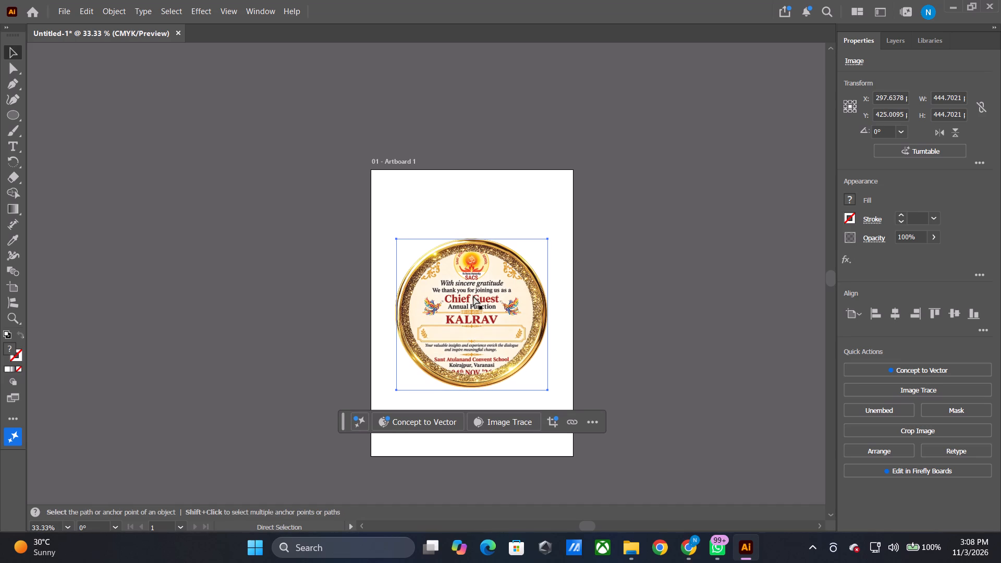
{"action": "key", "text": "ctrl+bracketleft"}
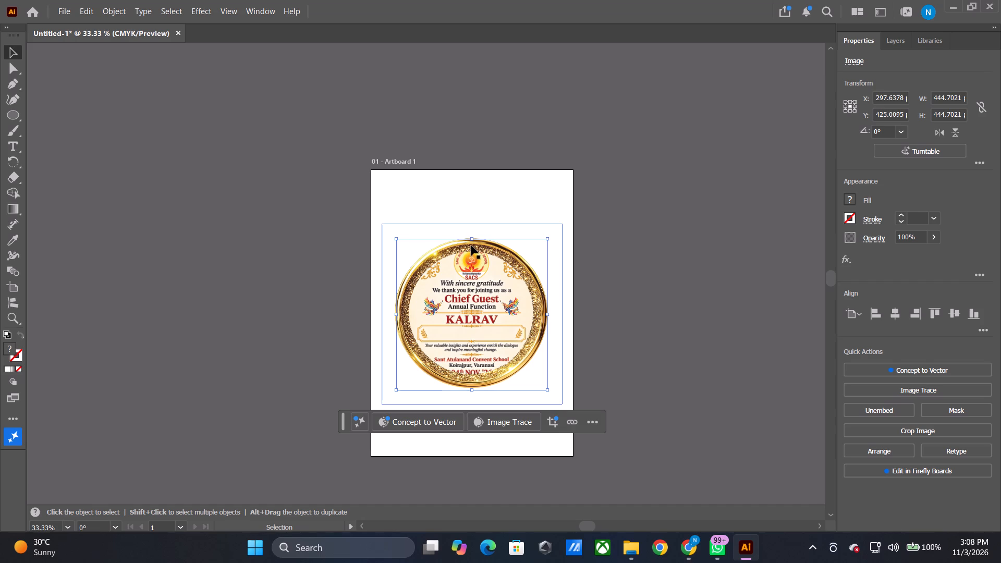
Shrink the badge proportionally to about 407 pt and nudge it to sit centred in the ring, around X 297, Y 429 pt.
{"action": "left_click_drag", "start_coordinate": [471, 238], "coordinate": [472, 247], "text": "shift"}
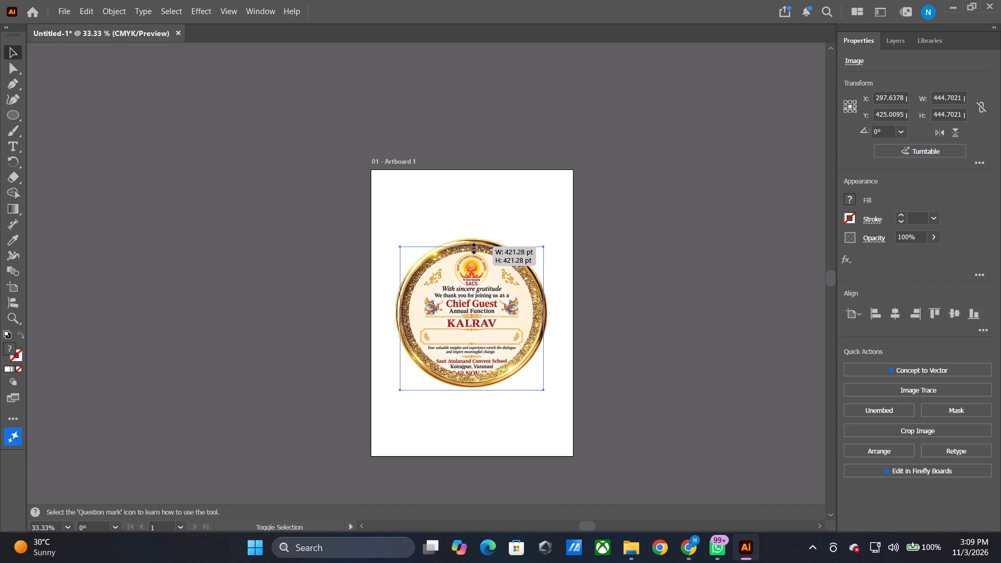
{"action": "left_click_drag", "start_coordinate": [472, 247], "coordinate": [473, 251], "text": "shift"}
{"action": "key", "text": "Up"}
{"action": "key", "text": "Up"}
{"action": "key", "text": "Up"}
{"action": "key", "text": "Up"}
{"action": "key", "text": "Up"}
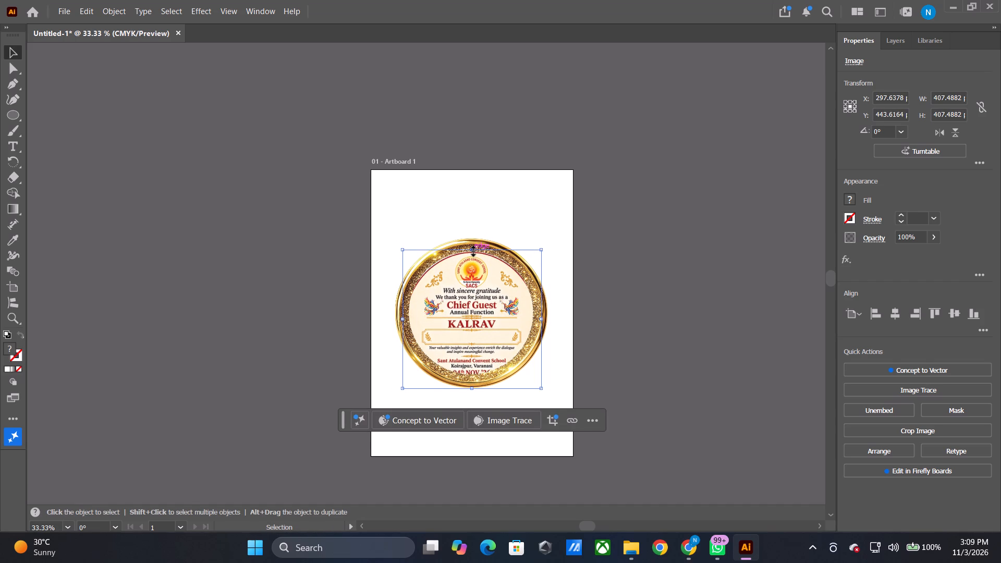
{"action": "key", "text": "Up"}
{"action": "key", "text": "Up"}
{"action": "key", "text": "Up"}
{"action": "key", "text": "Up"}
{"action": "key", "text": "Up"}
{"action": "key", "text": "Up"}
{"action": "key", "text": "Up"}
{"action": "key", "text": "Up"}
{"action": "key", "text": "Up"}
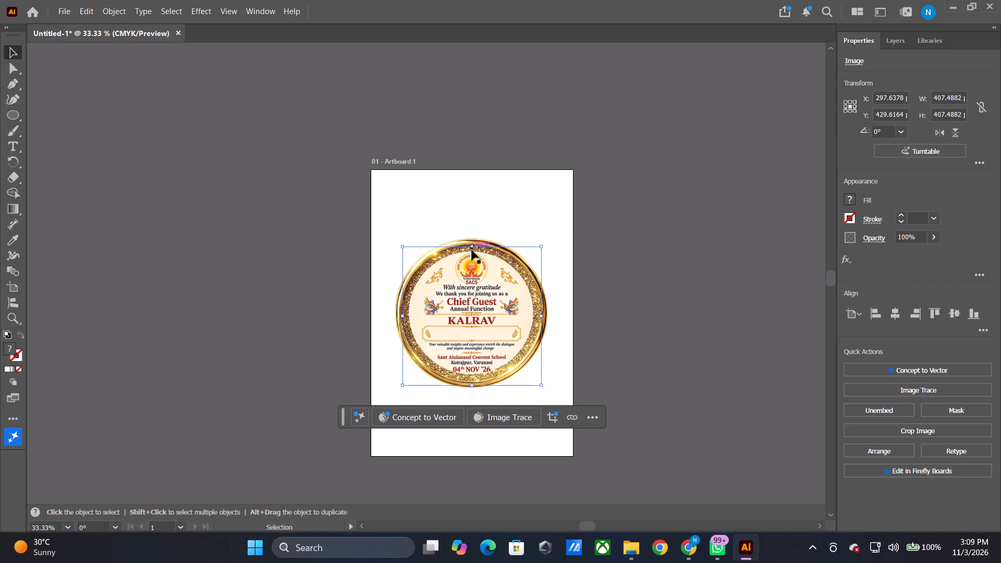
{"action": "key", "text": "Up"}
{"action": "key", "text": "Up"}
{"action": "key", "text": "Up"}
{"action": "key", "text": "Up"}
{"action": "key", "text": "Down"}
{"action": "key", "text": "Down"}
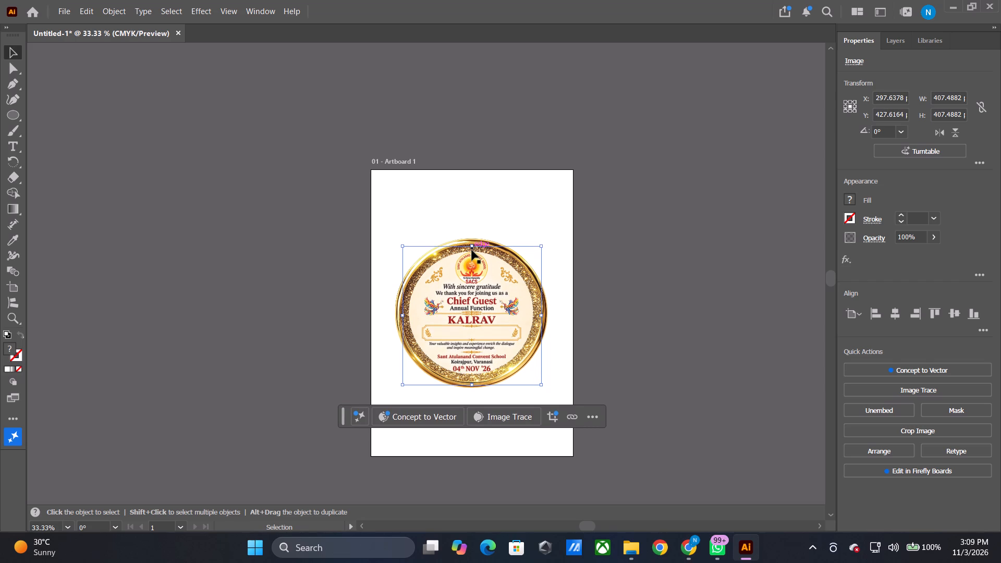
{"action": "key", "text": "Down"}
{"action": "key", "text": "Left"}
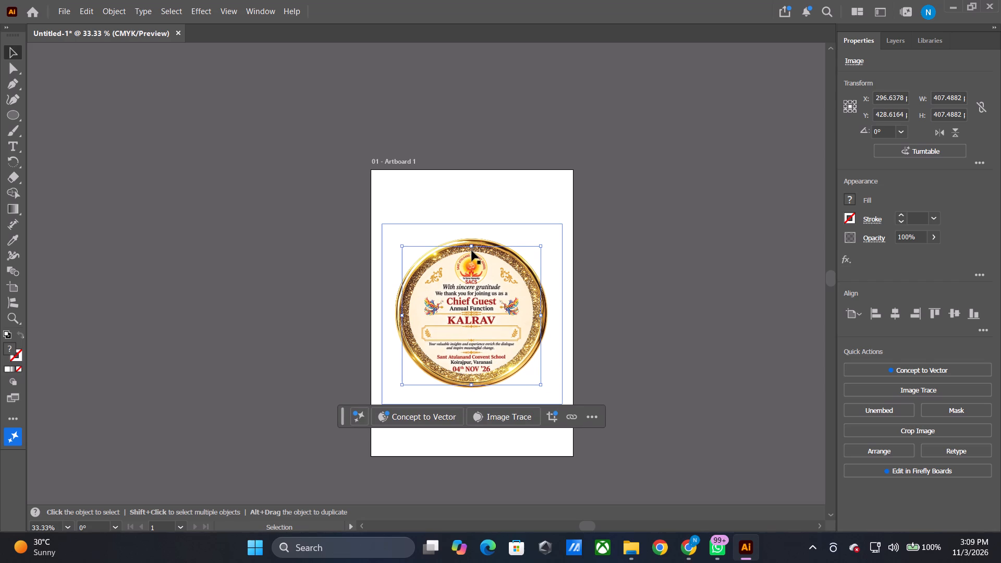
{"action": "key", "text": "Right"}
{"action": "key", "text": "Left"}
Shrink the badge further to about 389 pt and nudge it to about X 296, Y 423 pt within the ring.
{"action": "scroll", "coordinate": [466, 319], "scroll_direction": "up", "scroll_amount": 1, "text": "alt+shift"}
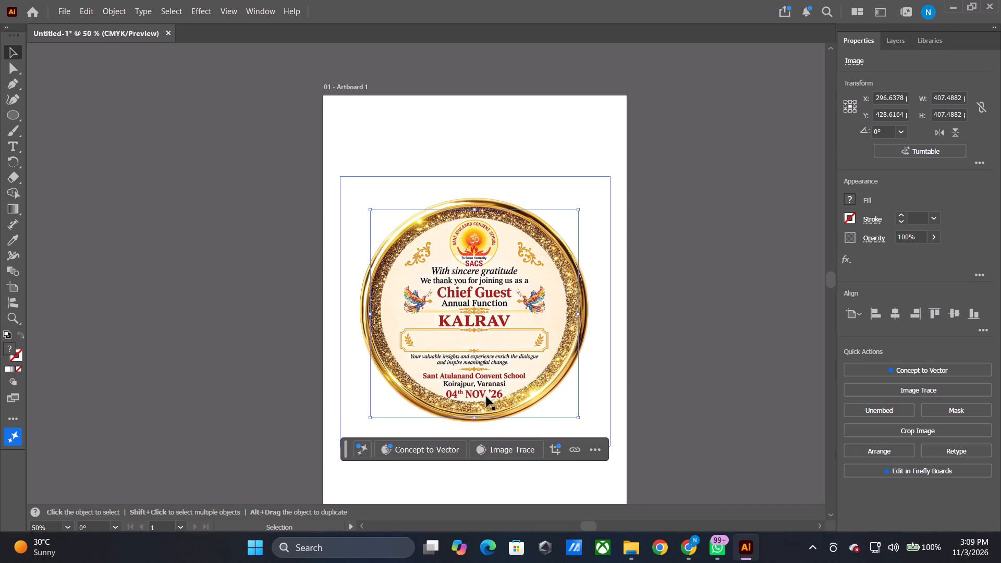
{"action": "left_click_drag", "start_coordinate": [472, 418], "coordinate": [471, 408], "text": "shift"}
{"action": "key", "text": "Down"}
{"action": "key", "text": "Down"}
{"action": "key", "text": "Down"}
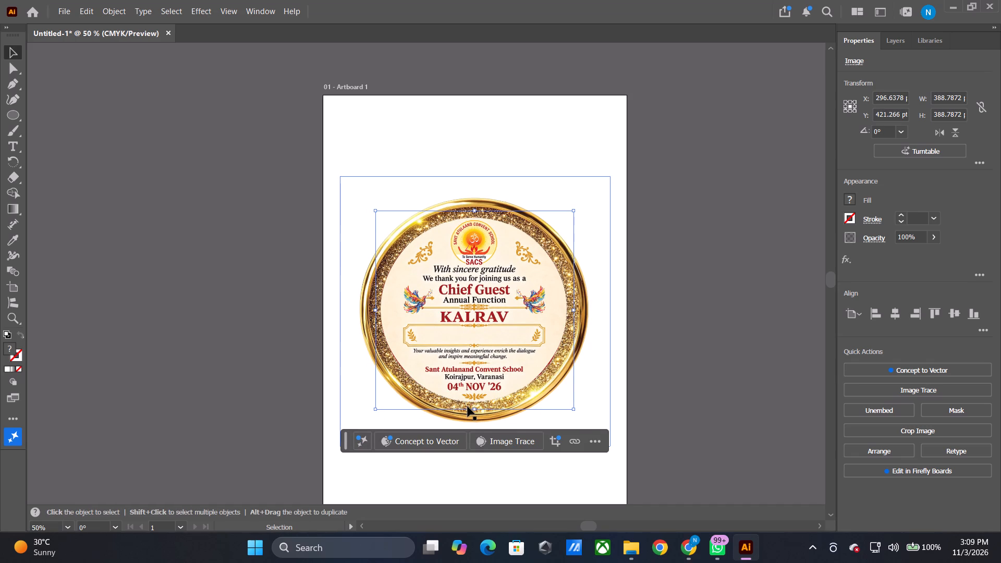
{"action": "key", "text": "Down"}
{"action": "key", "text": "Left"}
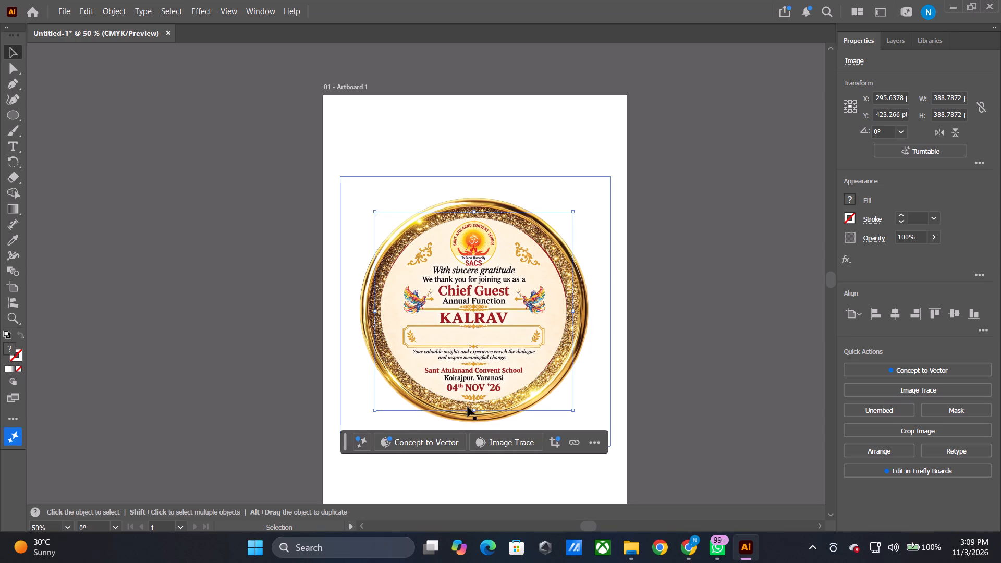
Scale the gold ring proportionally to about 511 pt and recentre it horizontally around the badge, at about Y 421 pt.
{"action": "scroll", "coordinate": [477, 329], "scroll_direction": "up", "scroll_amount": 1, "text": "alt+shift"}
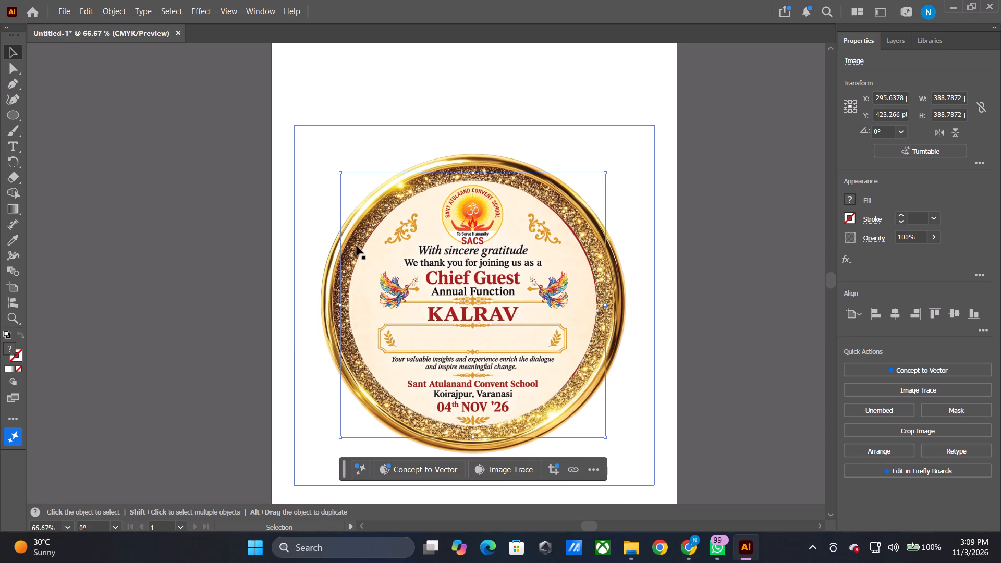
{"action": "left_click", "coordinate": [687, 175]}
{"action": "left_click", "coordinate": [477, 167]}
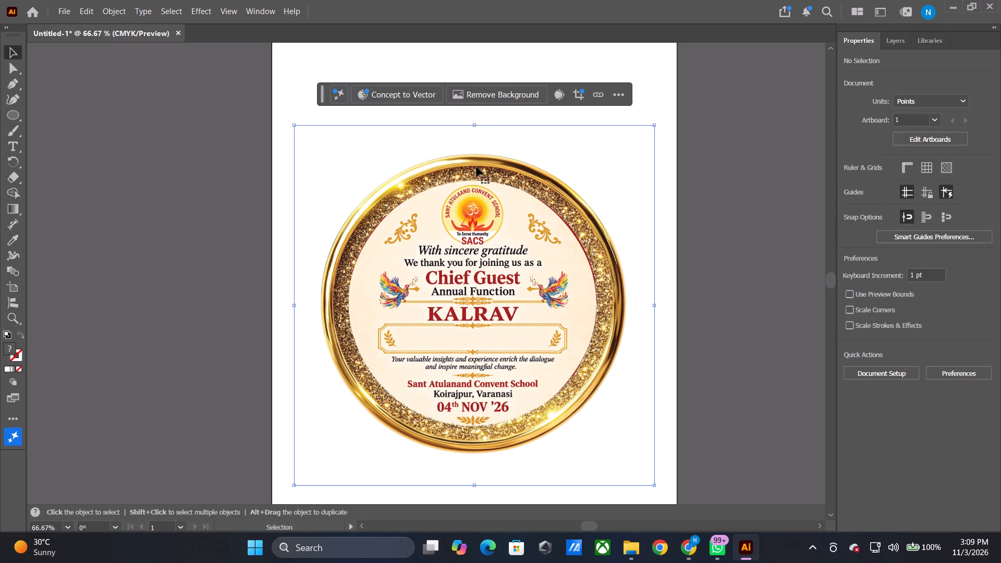
{"action": "left_click_drag", "start_coordinate": [655, 306], "coordinate": [653, 307], "text": "shift"}
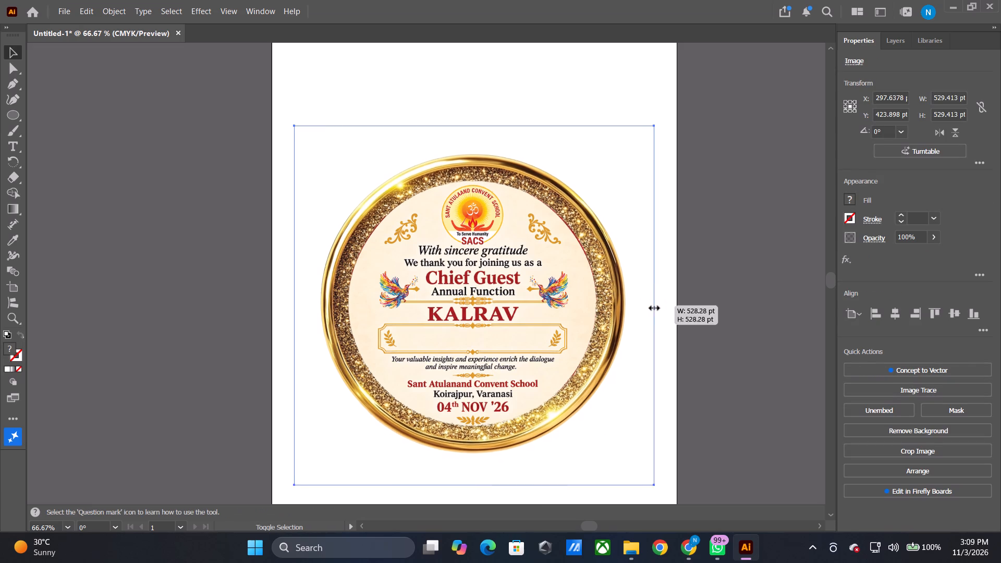
{"action": "left_click_drag", "start_coordinate": [653, 307], "coordinate": [642, 309], "text": "shift"}
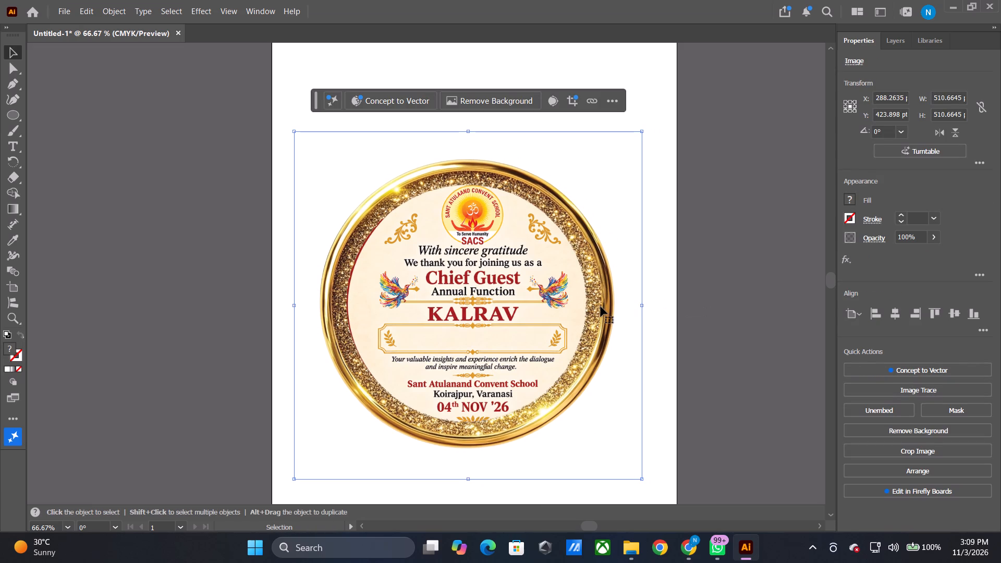
{"action": "left_click_drag", "start_coordinate": [601, 307], "coordinate": [607, 305]}
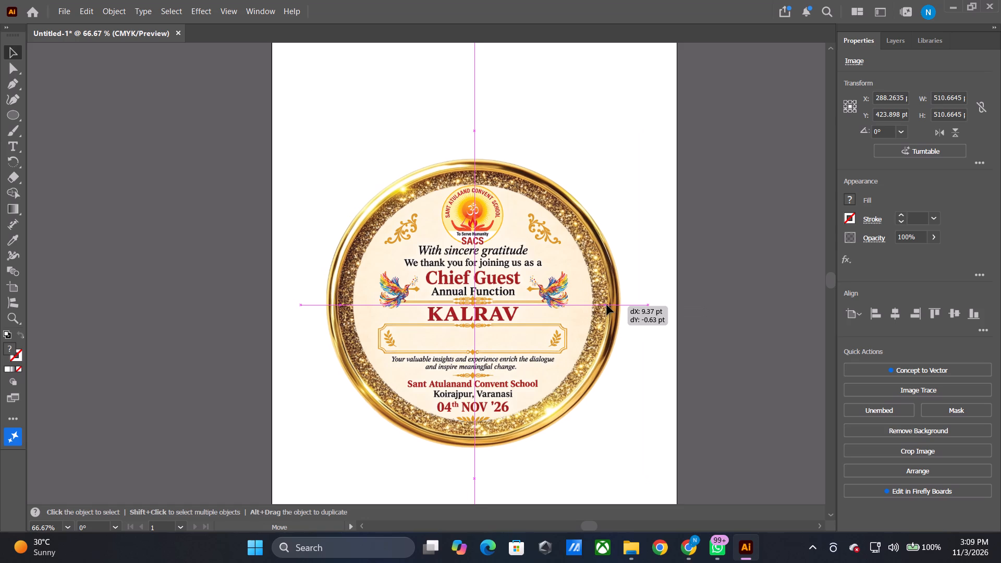
{"action": "left_click_drag", "start_coordinate": [607, 305], "coordinate": [608, 304]}
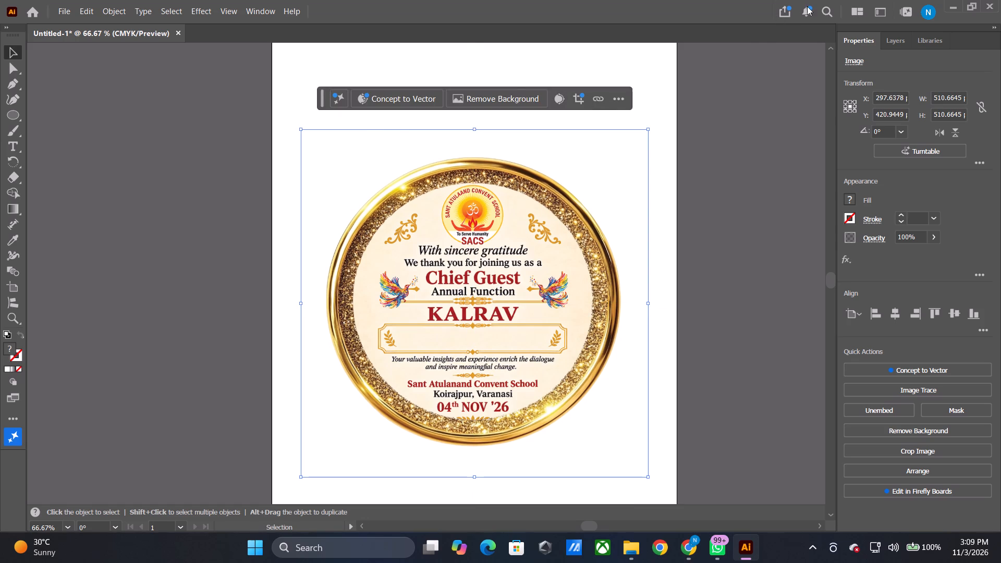
{"action": "left_click", "coordinate": [704, 108]}
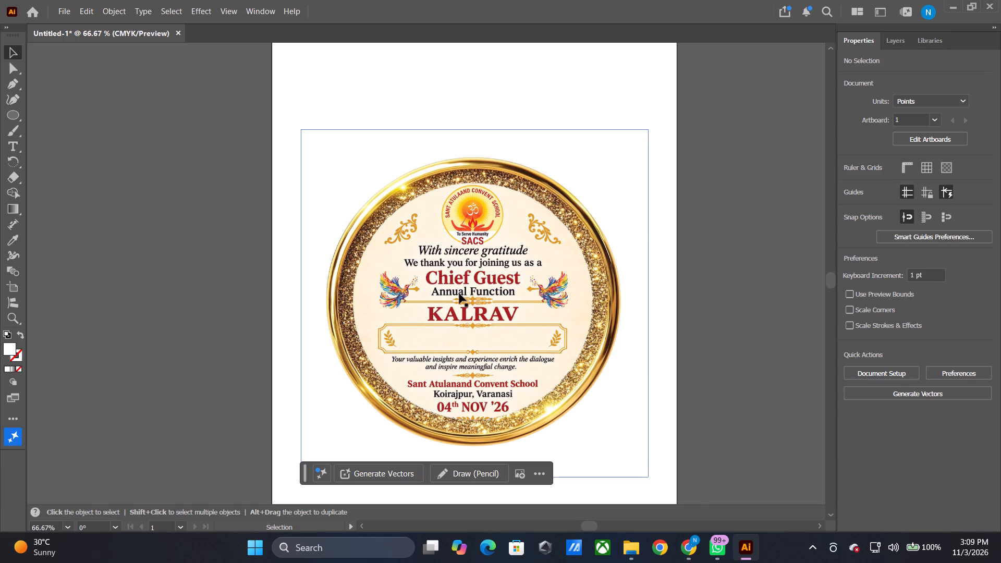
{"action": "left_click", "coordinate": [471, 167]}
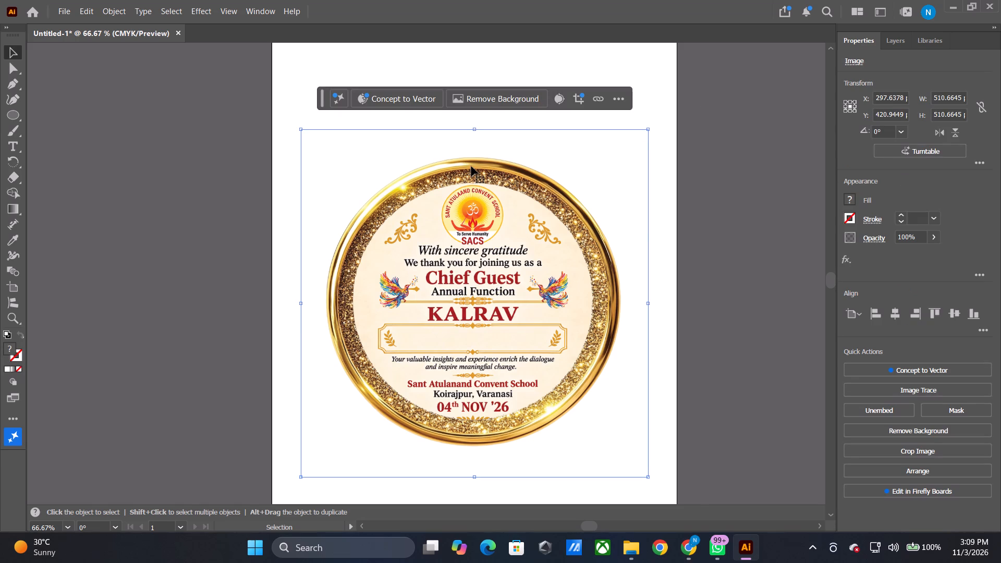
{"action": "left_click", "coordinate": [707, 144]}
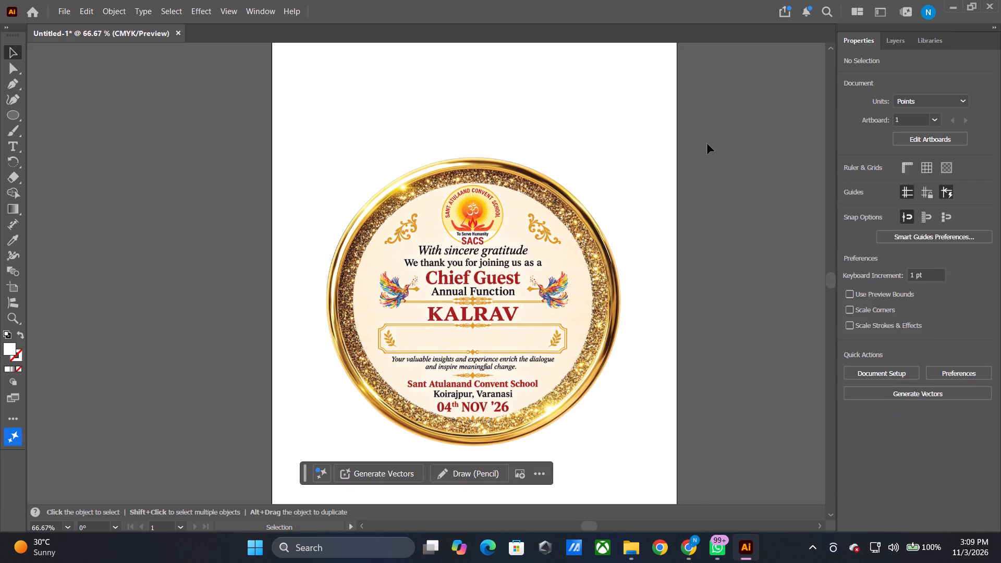
Set up an Adobe PDF export to the Desktop, picking the existing AWARD TEST name and entering 2 in the file name.
{"action": "left_click", "coordinate": [73, 11]}
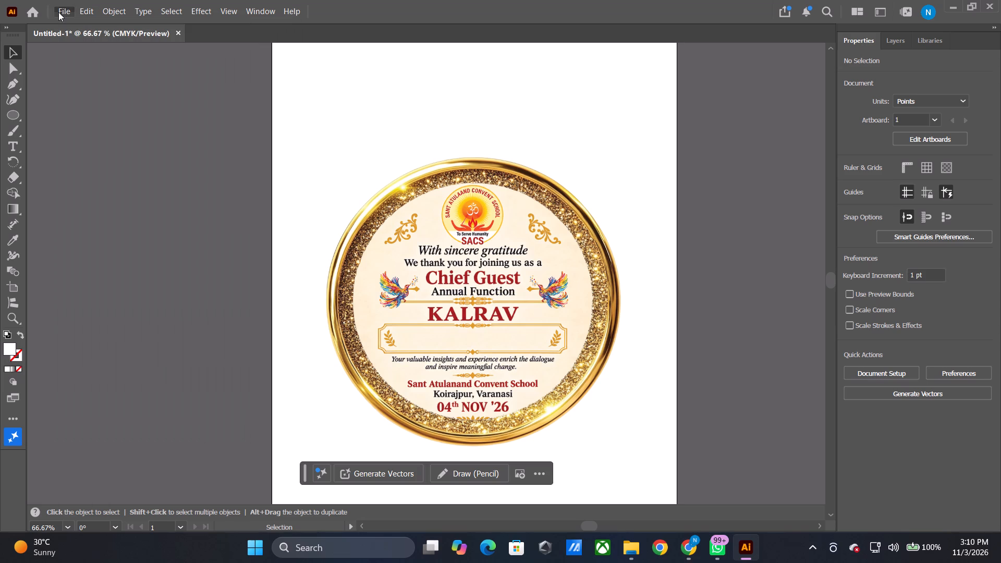
{"action": "left_click", "coordinate": [58, 12]}
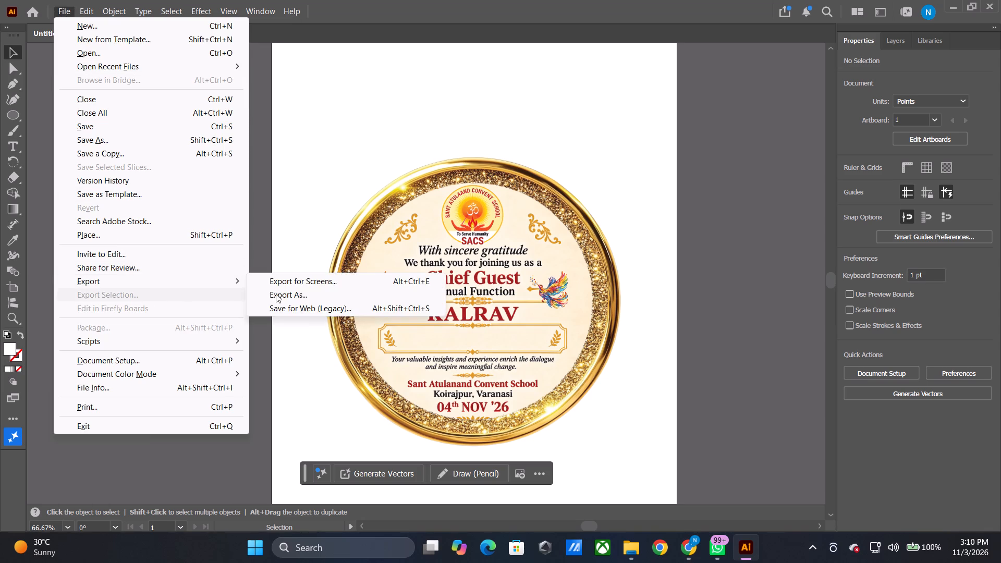
{"action": "left_click", "coordinate": [276, 293]}
{"action": "scroll", "coordinate": [228, 169], "scroll_direction": "down", "scroll_amount": 4}
{"action": "left_click", "coordinate": [314, 167]}
{"action": "triple_click", "coordinate": [180, 212]}
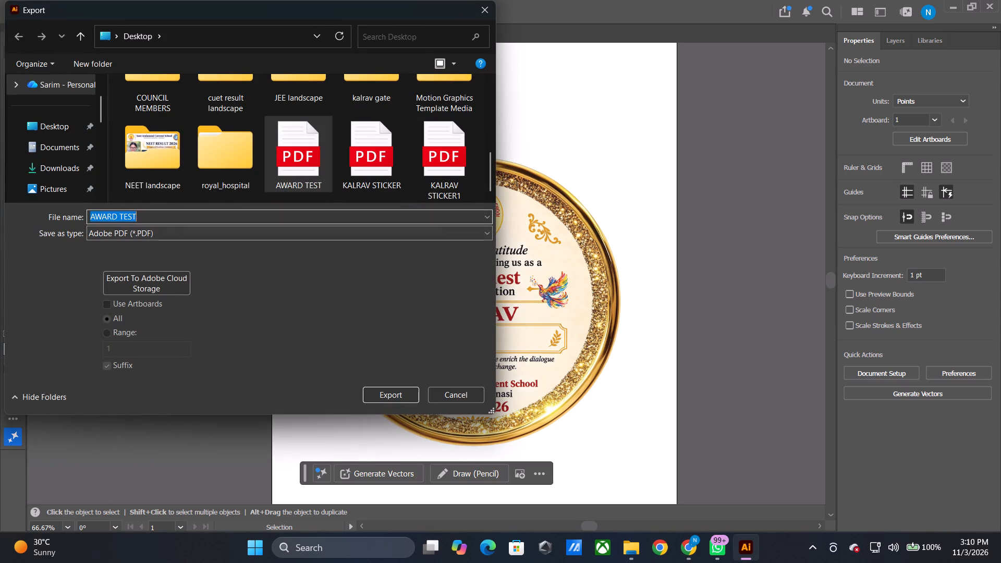
{"action": "key", "text": "2"}
{"action": "left_click", "coordinate": [377, 398]}
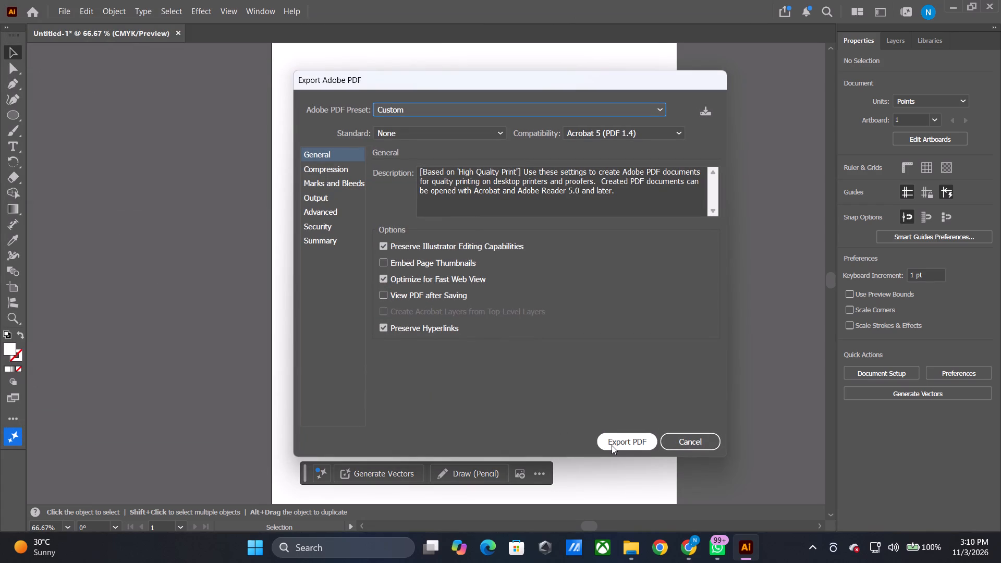
Export the PDF with the High Quality Print preset and colour conversion set to Convert to Destination (Preserve Numbers).
{"action": "left_click", "coordinate": [430, 110]}
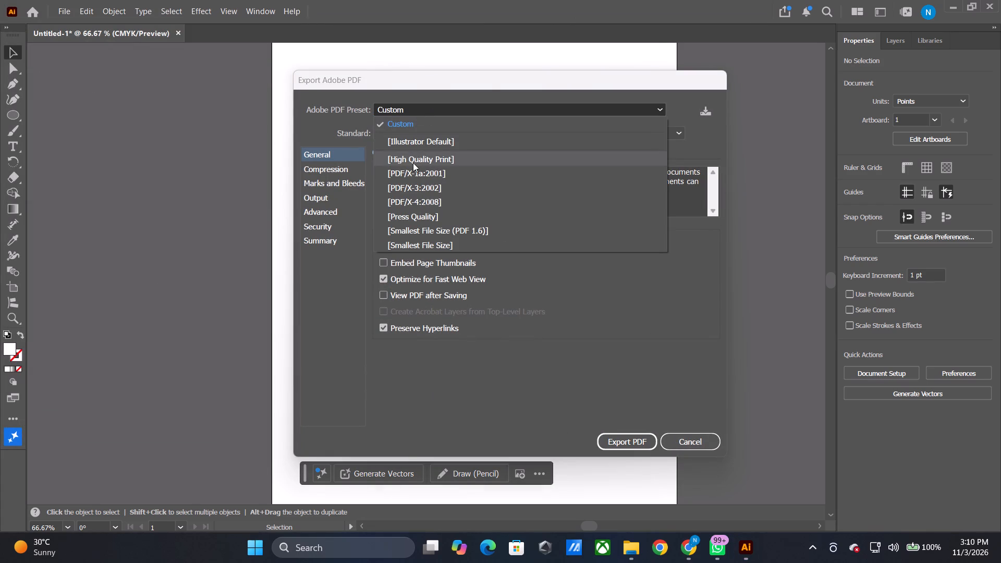
{"action": "left_click", "coordinate": [413, 163]}
{"action": "left_click", "coordinate": [334, 186]}
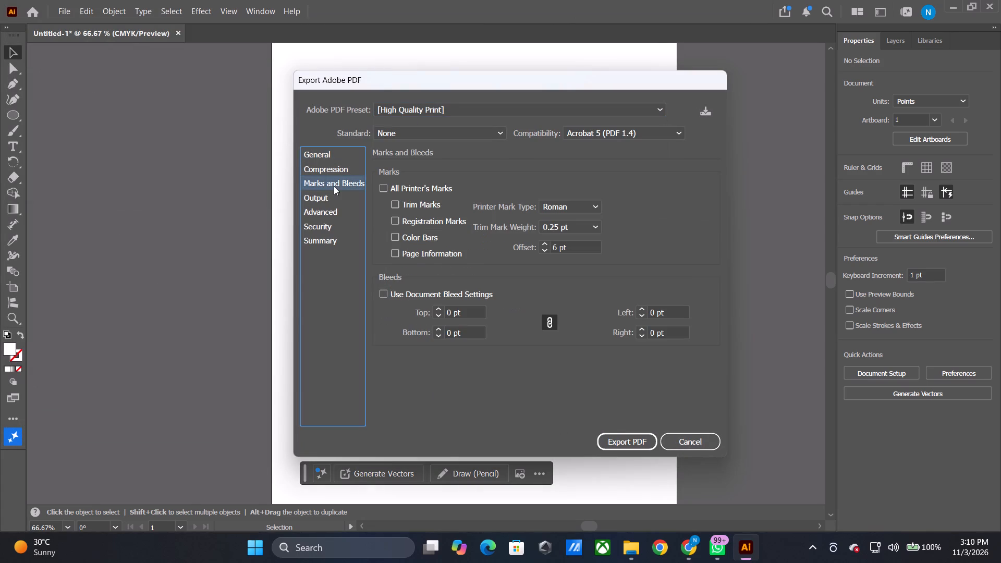
{"action": "left_click", "coordinate": [336, 214]}
{"action": "left_click", "coordinate": [332, 178]}
{"action": "left_click", "coordinate": [330, 193]}
{"action": "left_click", "coordinate": [546, 182]}
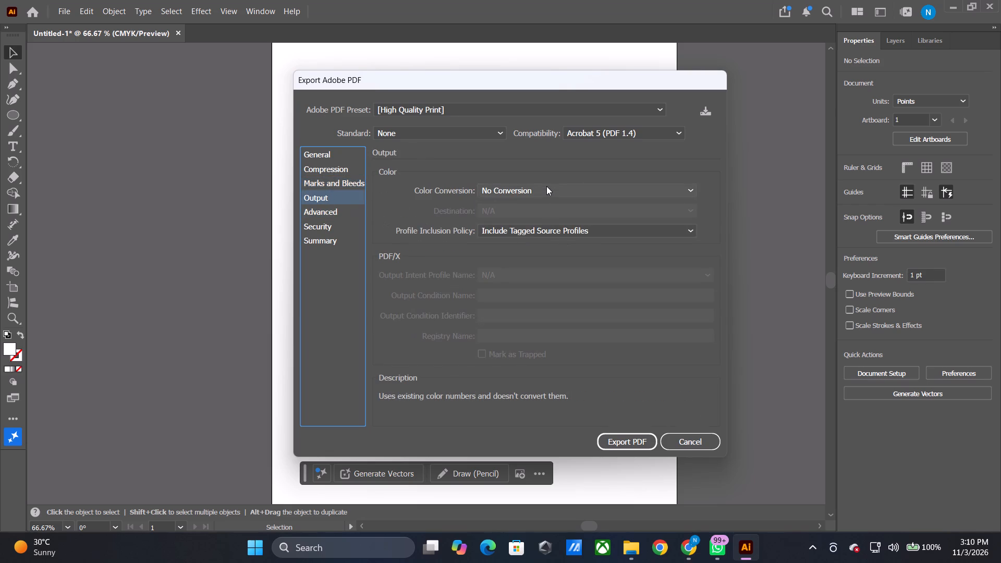
{"action": "left_click", "coordinate": [546, 186]}
{"action": "left_click", "coordinate": [550, 213]}
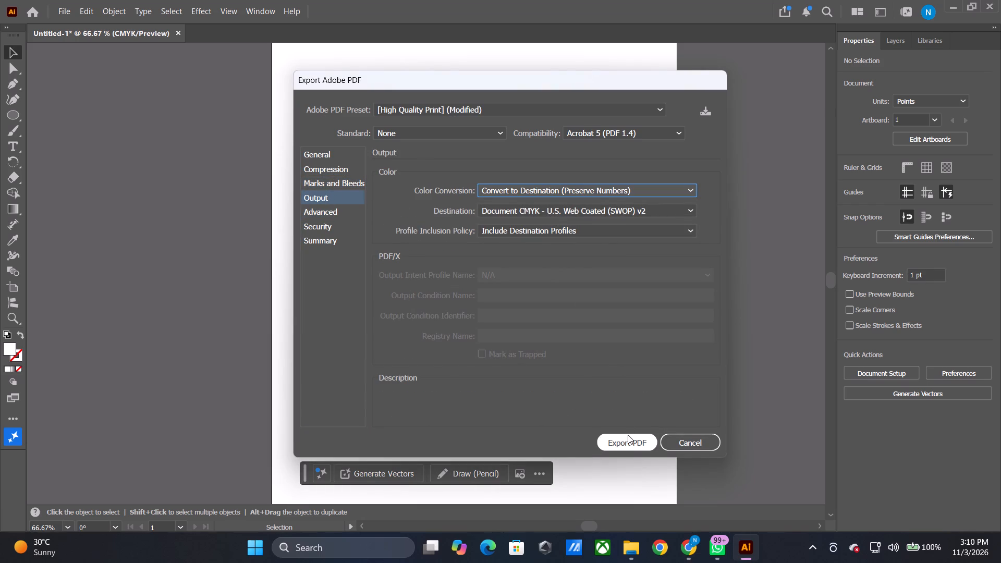
{"action": "left_click", "coordinate": [628, 435]}
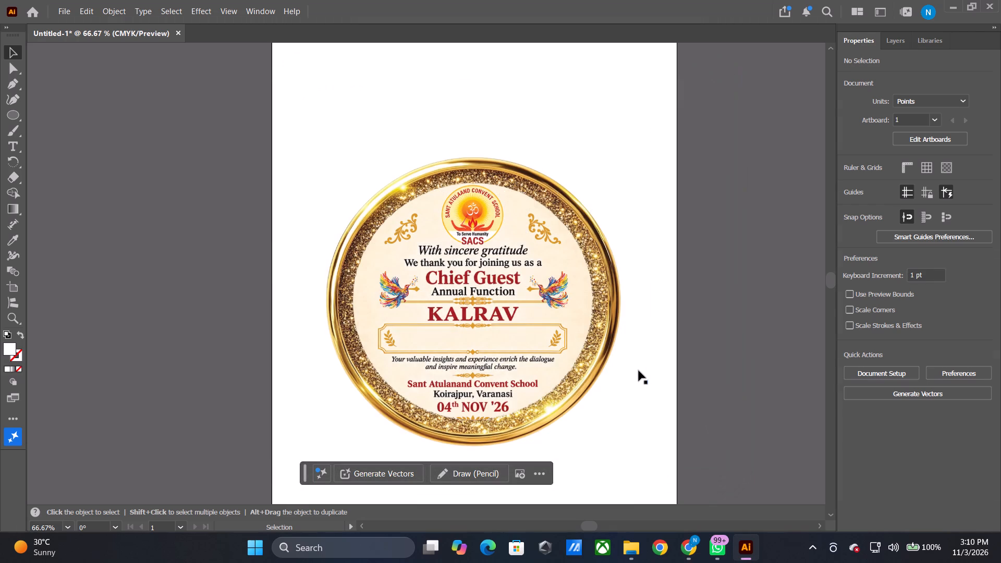
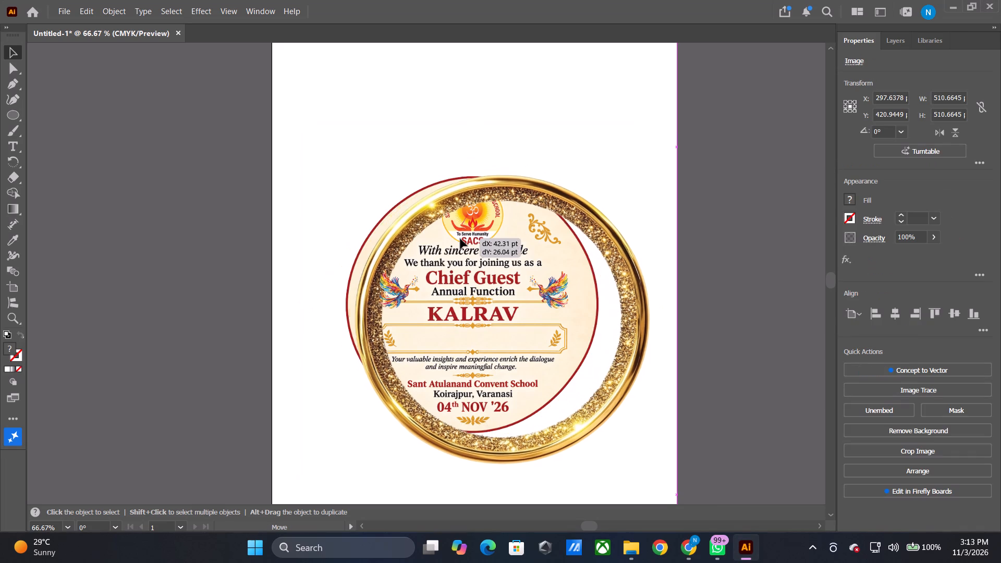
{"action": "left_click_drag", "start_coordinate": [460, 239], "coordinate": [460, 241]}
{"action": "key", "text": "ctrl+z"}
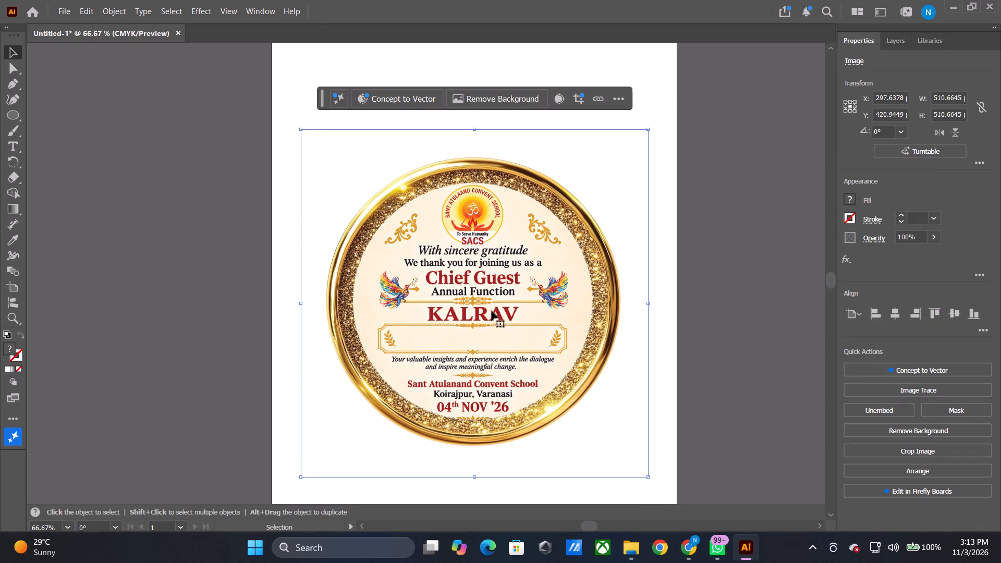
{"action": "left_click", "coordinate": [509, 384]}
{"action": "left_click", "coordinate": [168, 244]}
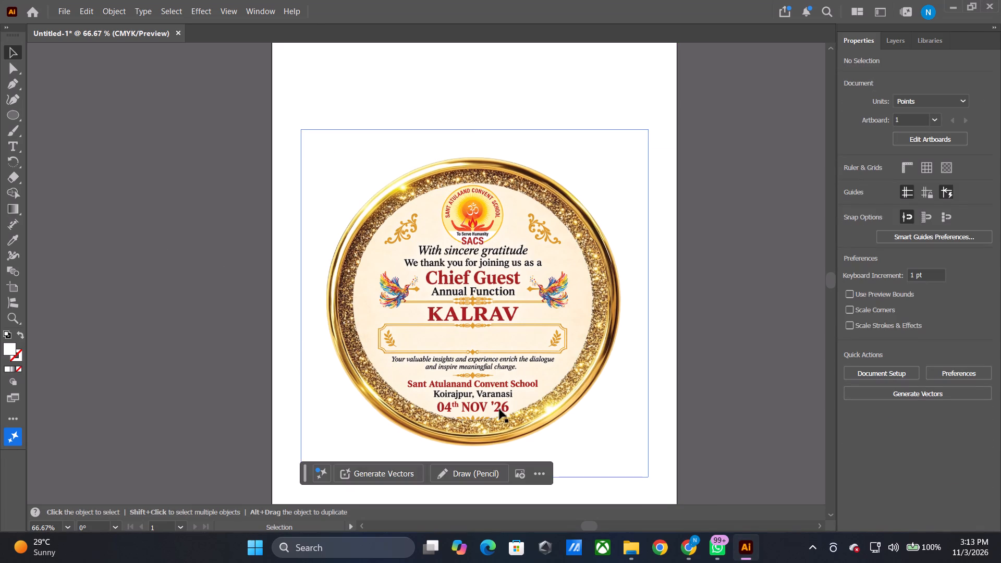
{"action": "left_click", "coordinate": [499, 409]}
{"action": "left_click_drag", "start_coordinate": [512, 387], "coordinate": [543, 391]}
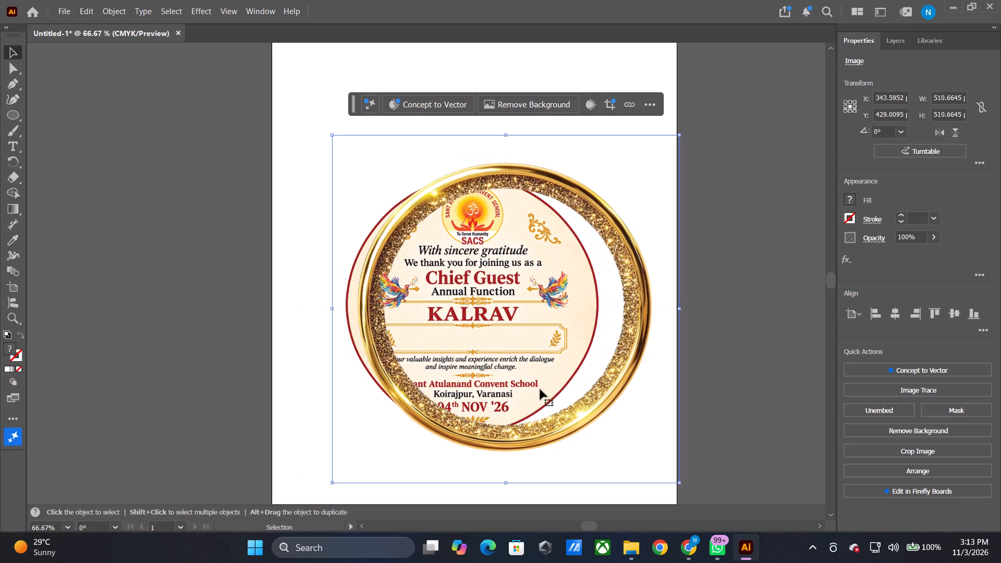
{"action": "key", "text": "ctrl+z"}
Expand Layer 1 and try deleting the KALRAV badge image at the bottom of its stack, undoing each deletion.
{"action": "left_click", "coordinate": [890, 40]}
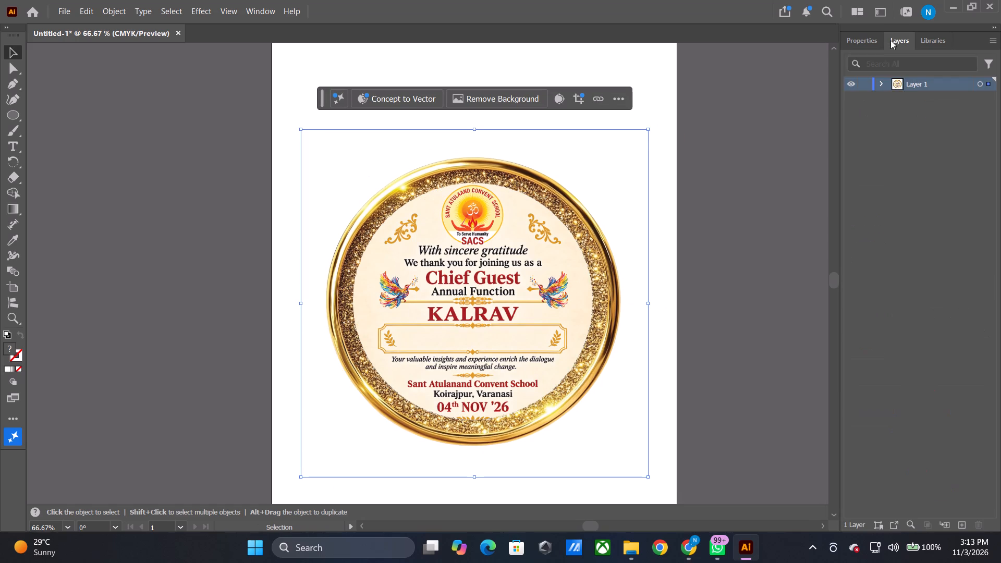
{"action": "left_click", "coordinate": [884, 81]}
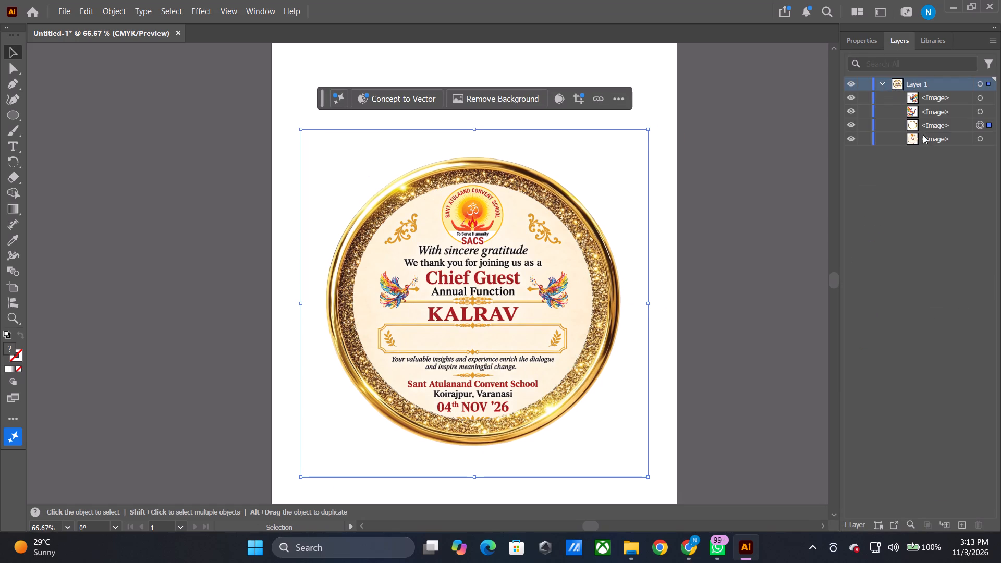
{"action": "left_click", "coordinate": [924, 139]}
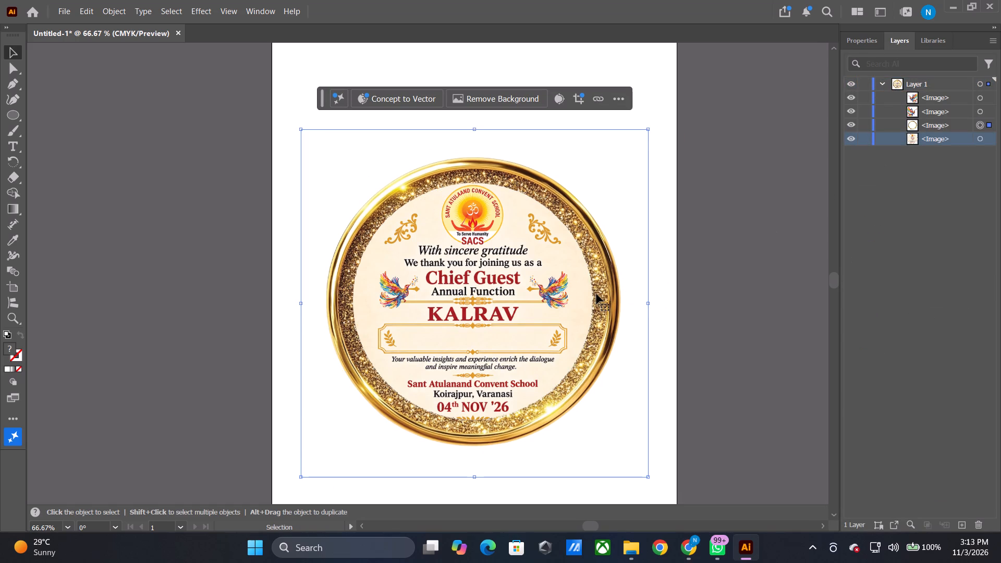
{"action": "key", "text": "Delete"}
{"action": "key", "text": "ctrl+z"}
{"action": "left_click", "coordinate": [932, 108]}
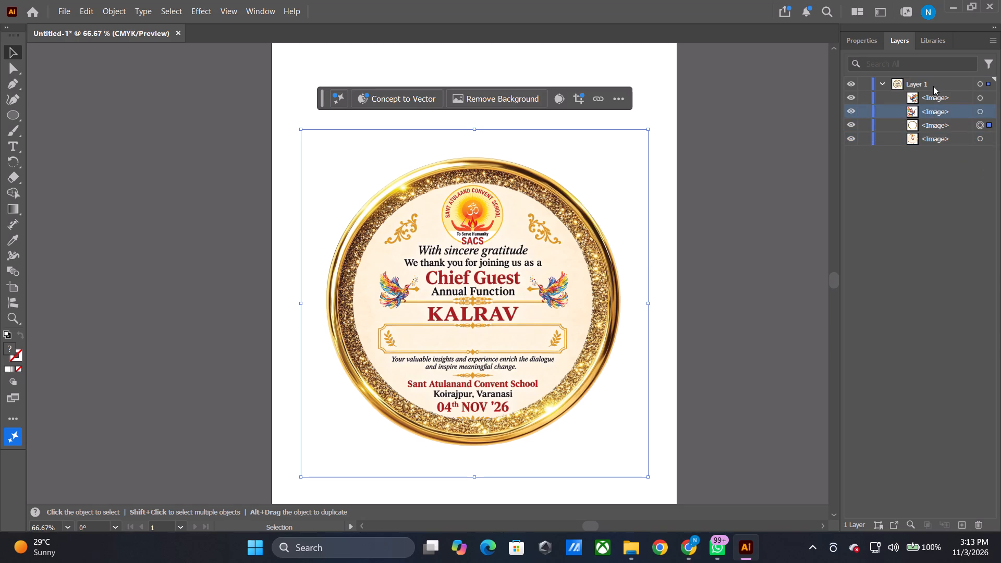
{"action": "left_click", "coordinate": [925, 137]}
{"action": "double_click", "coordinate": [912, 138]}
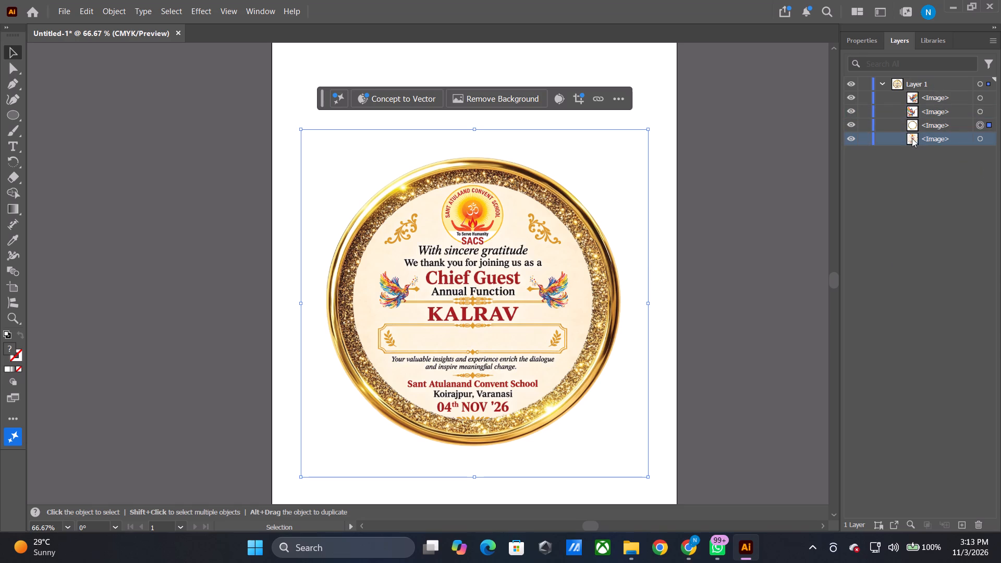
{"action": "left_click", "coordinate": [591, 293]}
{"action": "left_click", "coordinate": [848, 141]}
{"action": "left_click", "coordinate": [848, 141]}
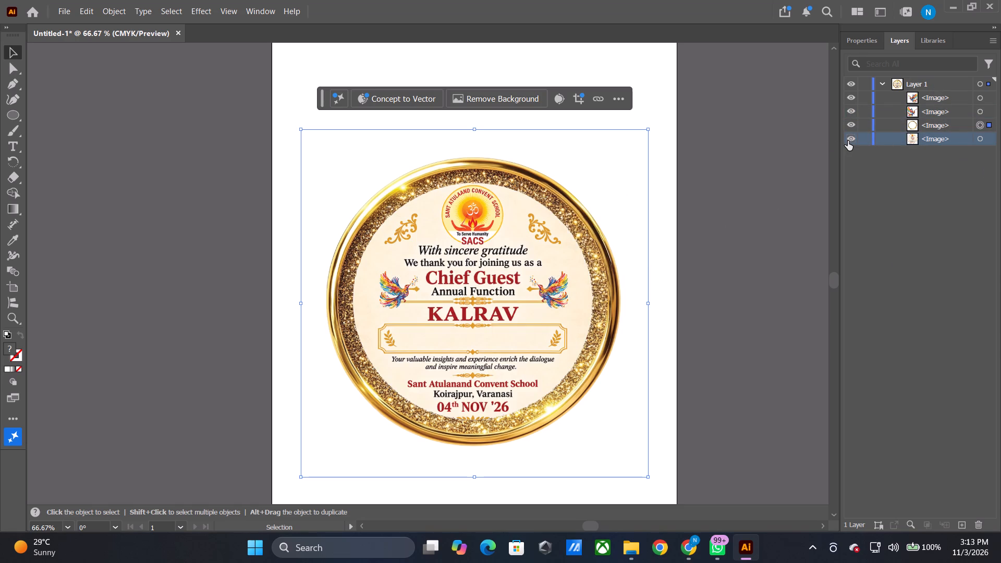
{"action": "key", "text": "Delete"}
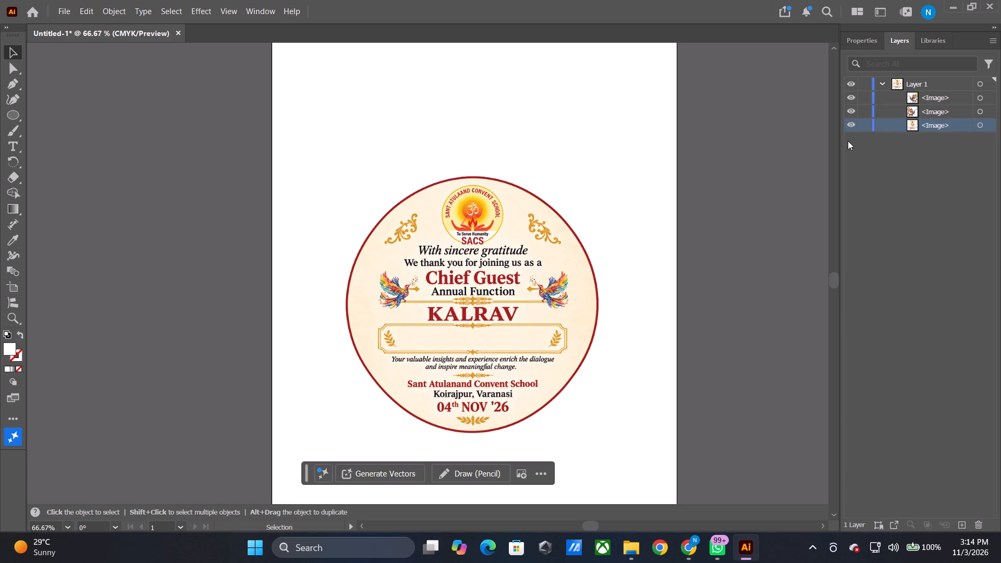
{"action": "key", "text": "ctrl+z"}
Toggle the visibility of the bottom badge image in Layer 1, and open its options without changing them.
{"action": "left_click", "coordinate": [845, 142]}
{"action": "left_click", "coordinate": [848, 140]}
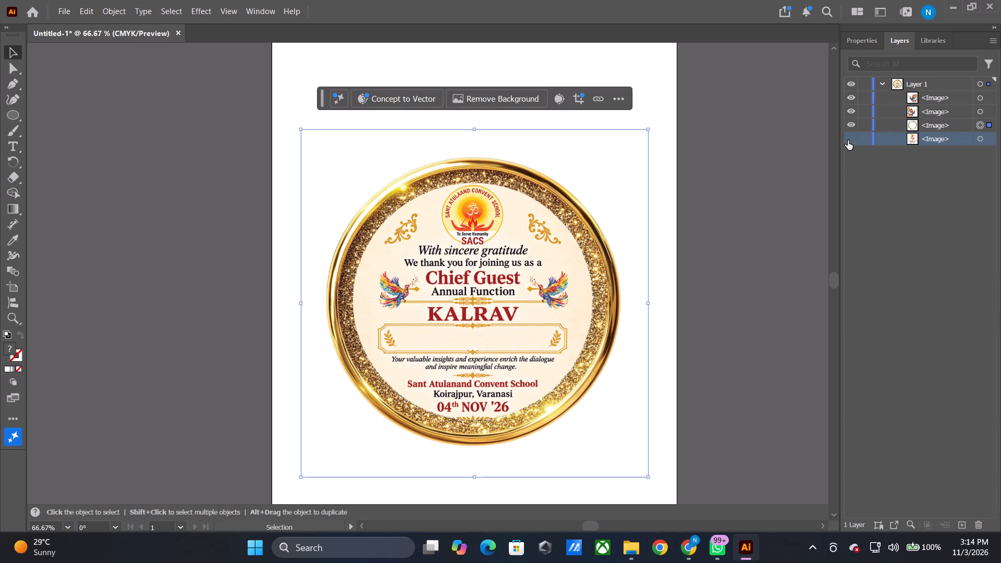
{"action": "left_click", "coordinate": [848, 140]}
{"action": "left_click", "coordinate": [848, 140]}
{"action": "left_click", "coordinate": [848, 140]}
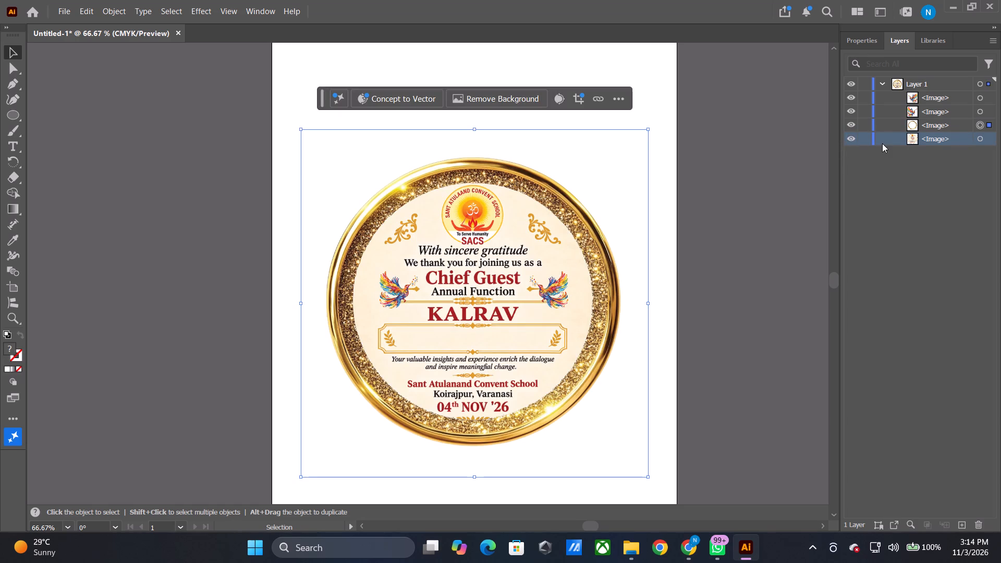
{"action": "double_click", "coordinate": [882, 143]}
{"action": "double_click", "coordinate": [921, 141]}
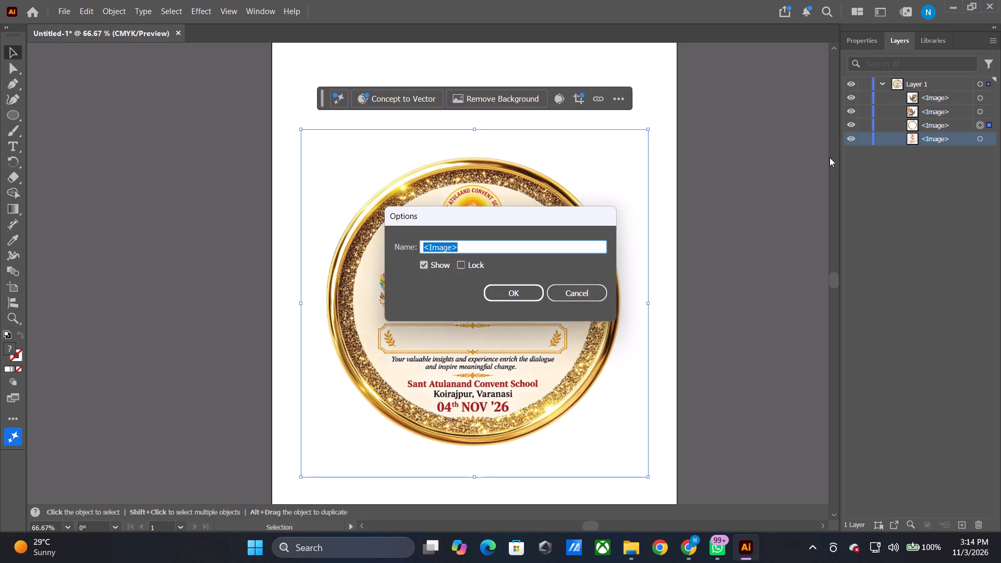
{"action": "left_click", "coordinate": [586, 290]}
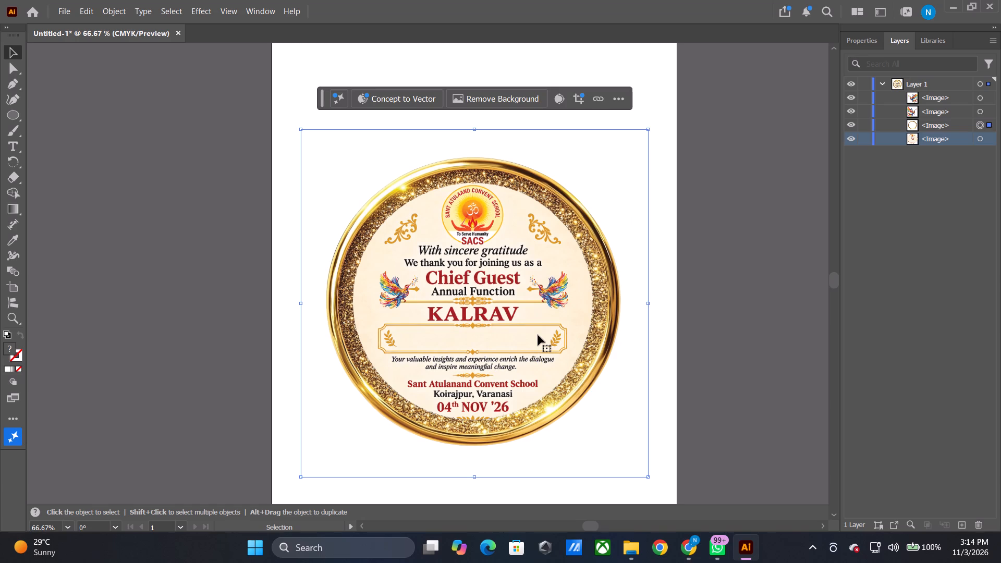
Send the golden glitter frame backward, behind the KALRAV badge image.
{"action": "key", "text": "ctrl+bracketleft"}
{"action": "key", "text": "ctrl+bracketleft"}
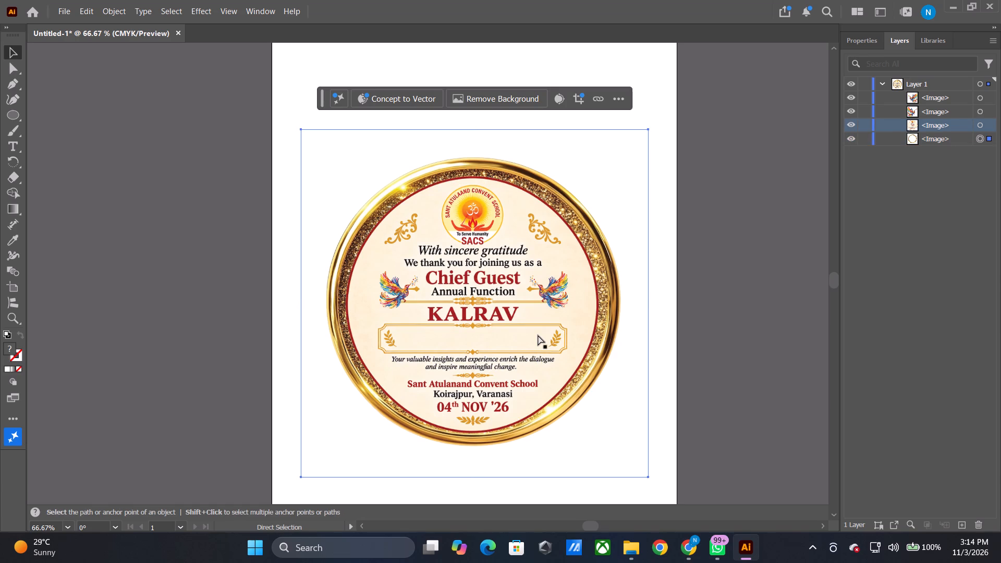
{"action": "key", "text": "ctrl+bracketleft"}
{"action": "key", "text": "ctrl+bracketleft"}
Delete the old KALRAV badge image, keeping the golden frame and the two birds.
{"action": "left_click", "coordinate": [217, 167]}
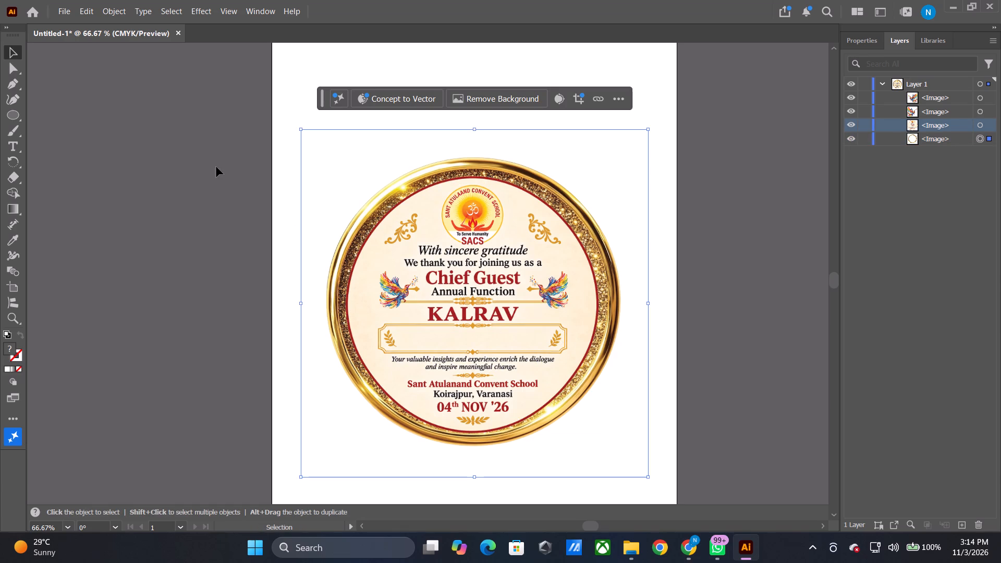
{"action": "left_click", "coordinate": [380, 260]}
{"action": "key", "text": "Delete"}
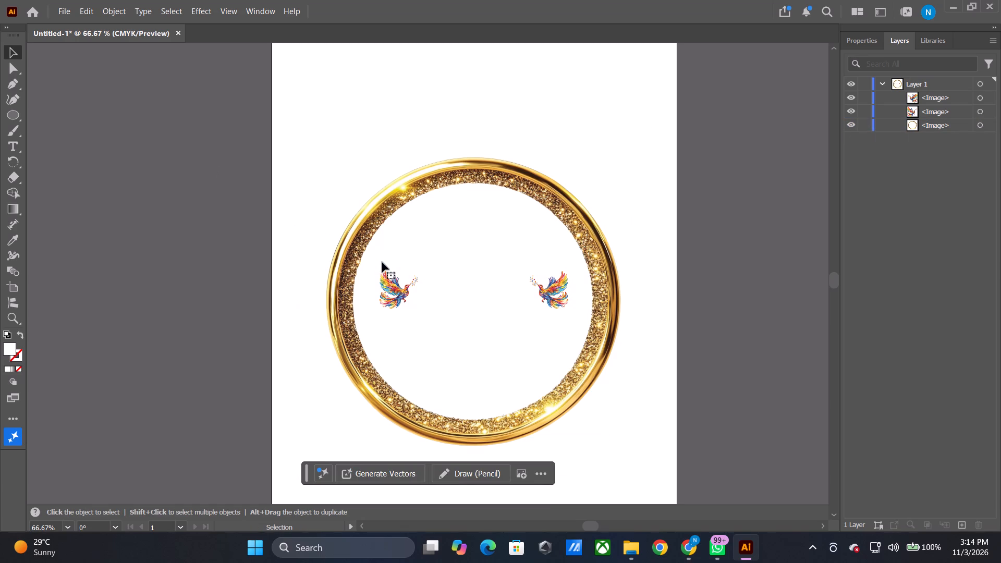
Switch to the ChatGPT conversation in Chrome and save the new KALRAV 2026 badge image to the computer.
{"action": "left_click", "coordinate": [694, 546]}
{"action": "scroll", "coordinate": [550, 328], "scroll_direction": "down", "scroll_amount": 2}
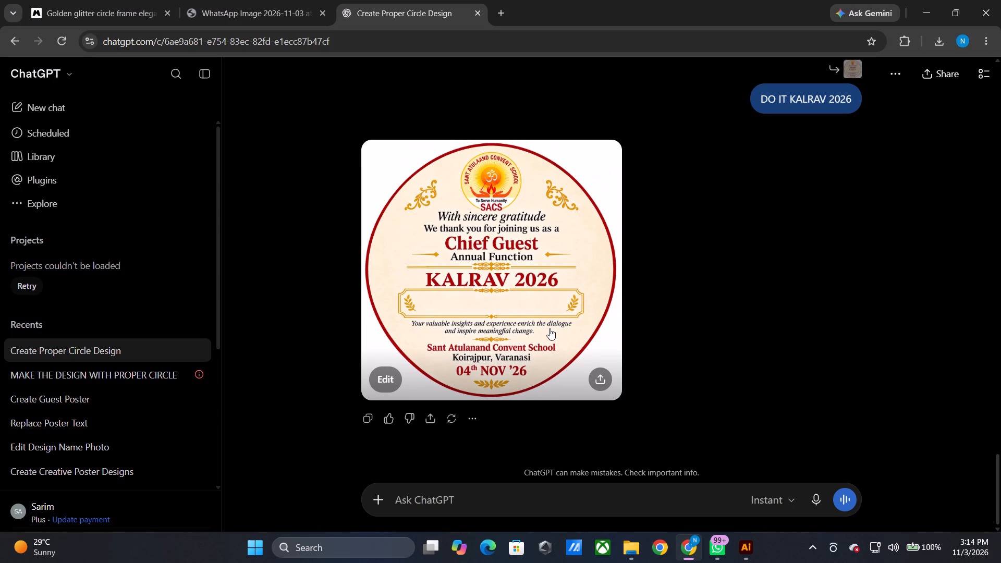
{"action": "right_click", "coordinate": [550, 328]}
{"action": "left_click", "coordinate": [591, 367]}
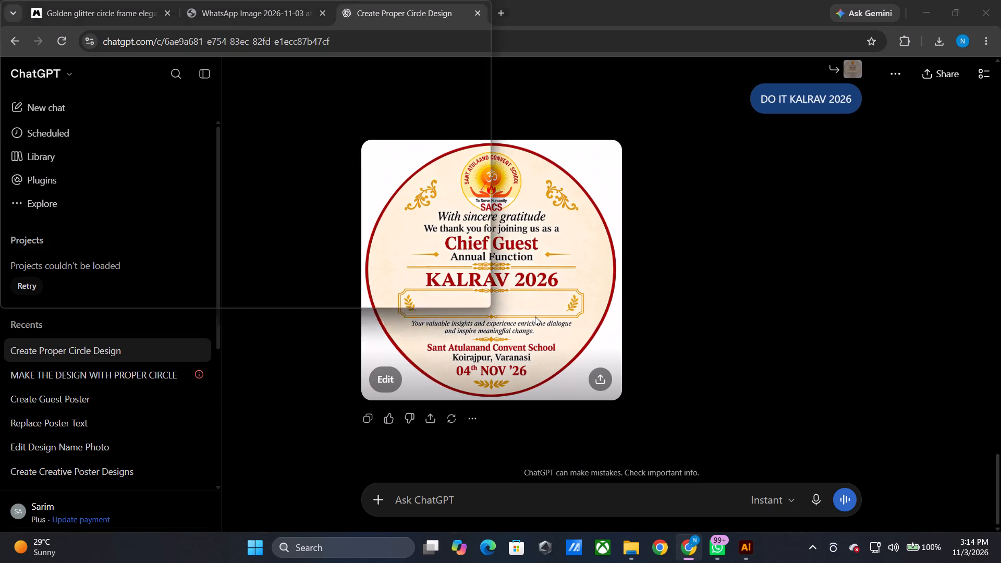
{"action": "left_click", "coordinate": [388, 287]}
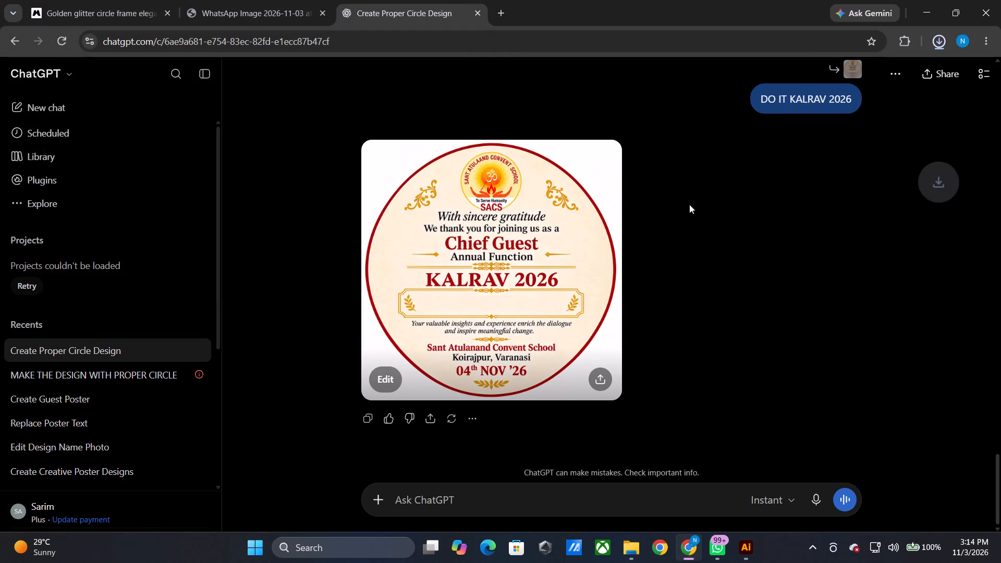
Locate the downloaded KALRAV 2026 image in the Downloads folder and place it on the Illustrator artboard.
{"action": "left_click", "coordinate": [943, 42]}
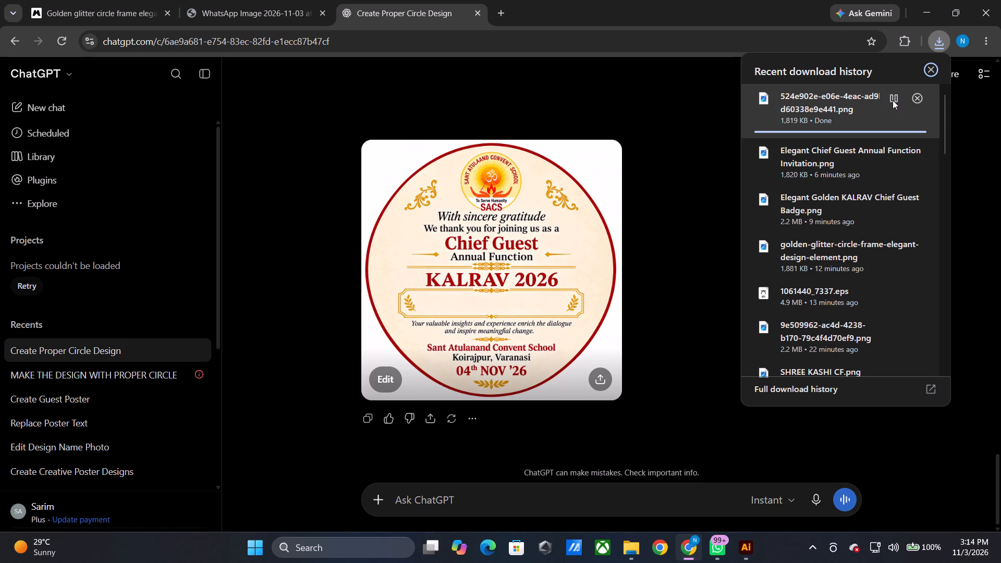
{"action": "left_click", "coordinate": [893, 100]}
{"action": "left_click_drag", "start_coordinate": [533, 351], "coordinate": [612, 430]}
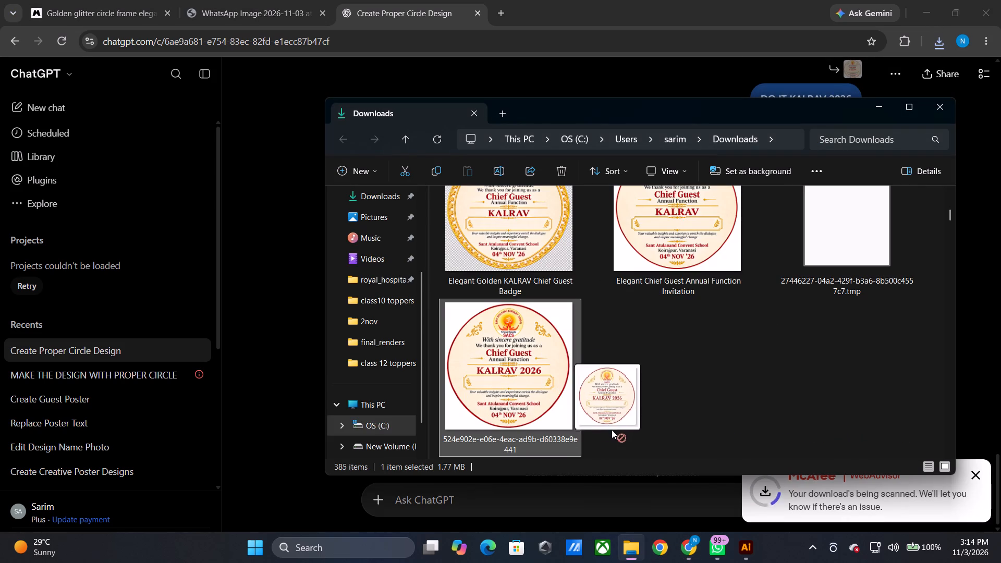
{"action": "left_click_drag", "start_coordinate": [612, 430], "coordinate": [514, 319]}
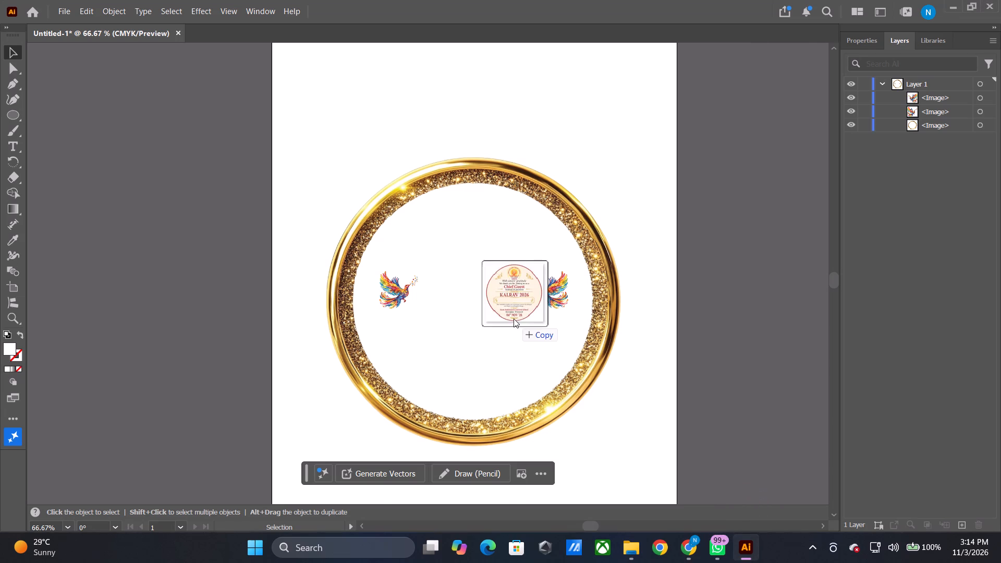
{"action": "left_click_drag", "start_coordinate": [514, 319], "coordinate": [513, 319]}
Embed the placed KALRAV 2026 badge image and remove its background.
{"action": "scroll", "coordinate": [563, 241], "scroll_direction": "down", "scroll_amount": 2, "text": "alt+shift"}
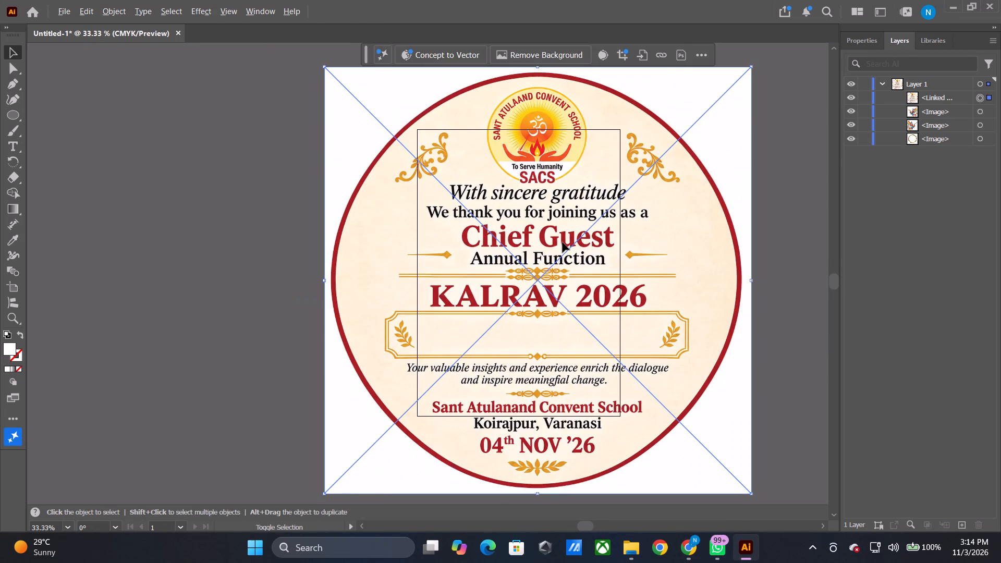
{"action": "scroll", "coordinate": [563, 242], "scroll_direction": "down", "scroll_amount": 1, "text": "alt+shift"}
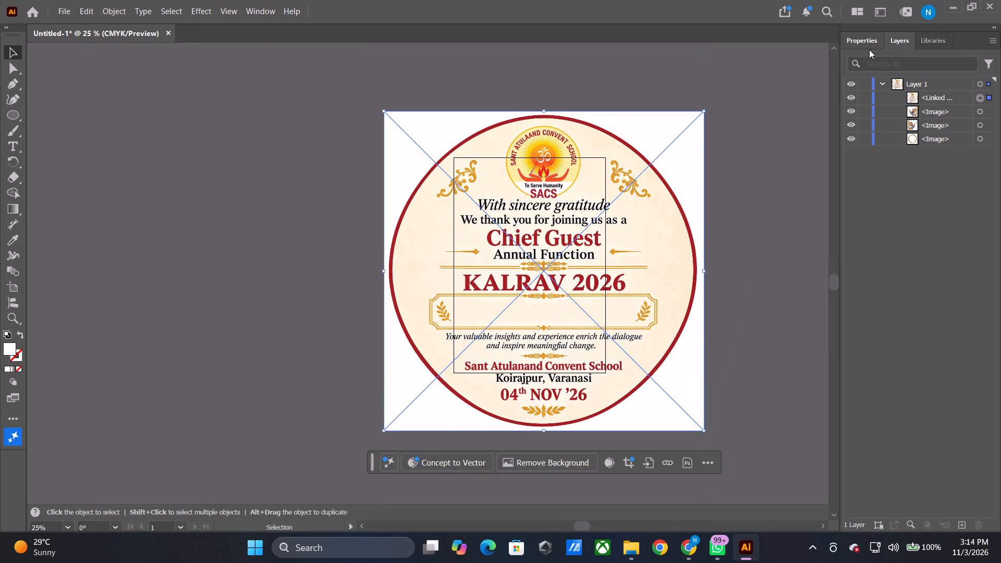
{"action": "left_click", "coordinate": [868, 44]}
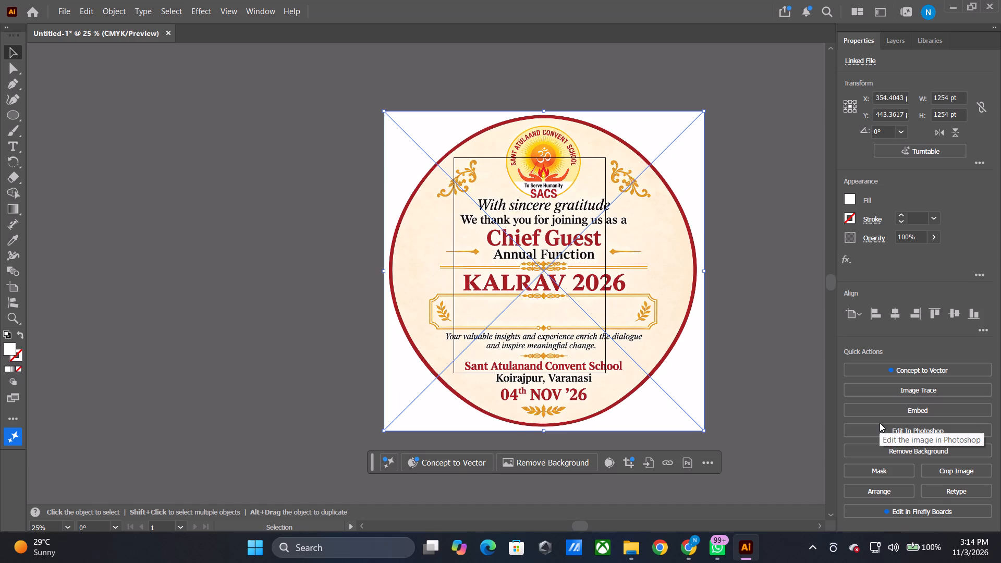
{"action": "left_click", "coordinate": [917, 409]}
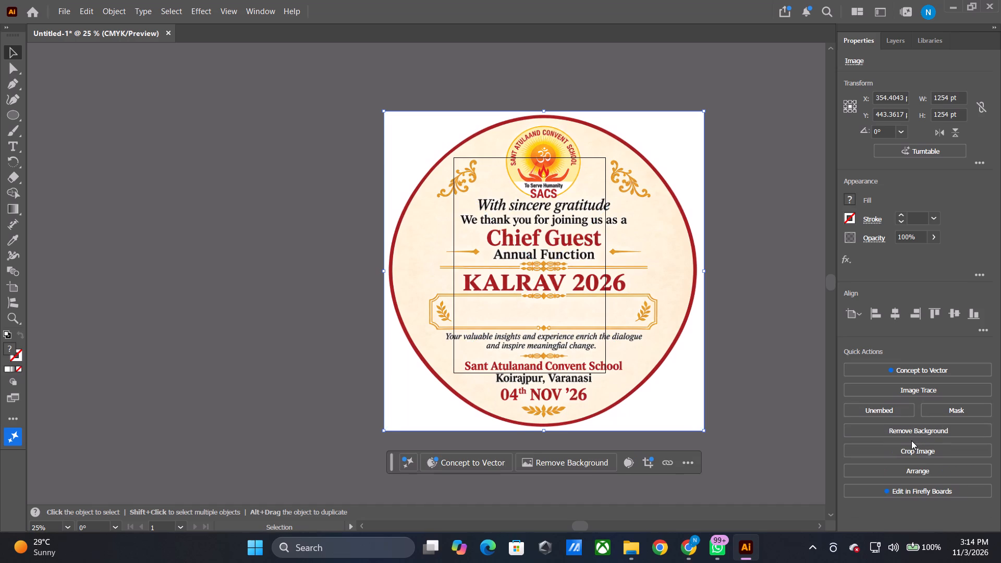
{"action": "left_click", "coordinate": [911, 433]}
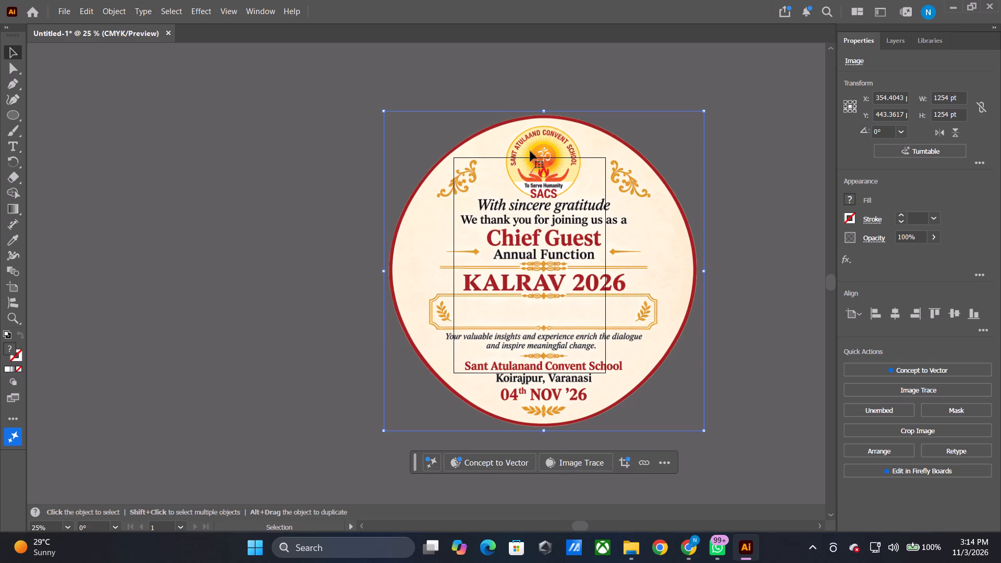
Scale the KALRAV 2026 badge image down proportionally to about 430 × 430 pt.
{"action": "left_click_drag", "start_coordinate": [543, 113], "coordinate": [543, 139], "text": "shift"}
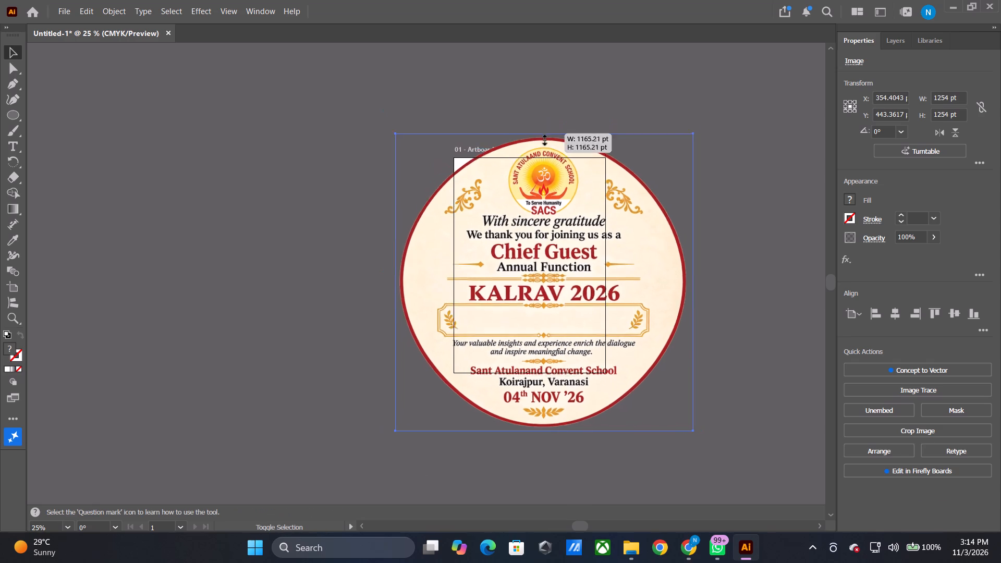
{"action": "left_click_drag", "start_coordinate": [543, 139], "coordinate": [551, 321], "text": "shift"}
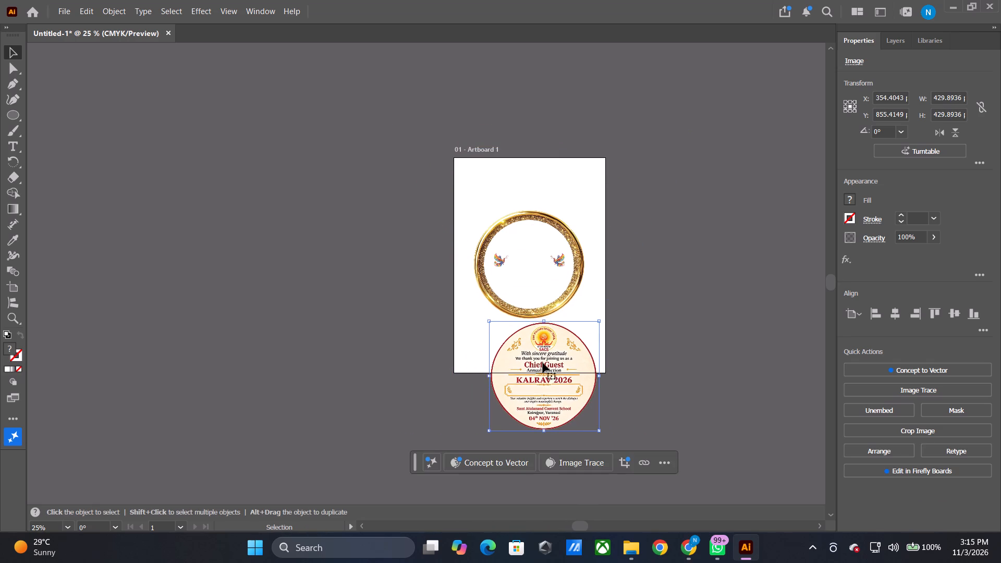
Move the KALRAV 2026 badge image over the golden border ring, fine-positioning it at about X 297.6 pt, Y 423 pt.
{"action": "left_click_drag", "start_coordinate": [543, 363], "coordinate": [528, 256]}
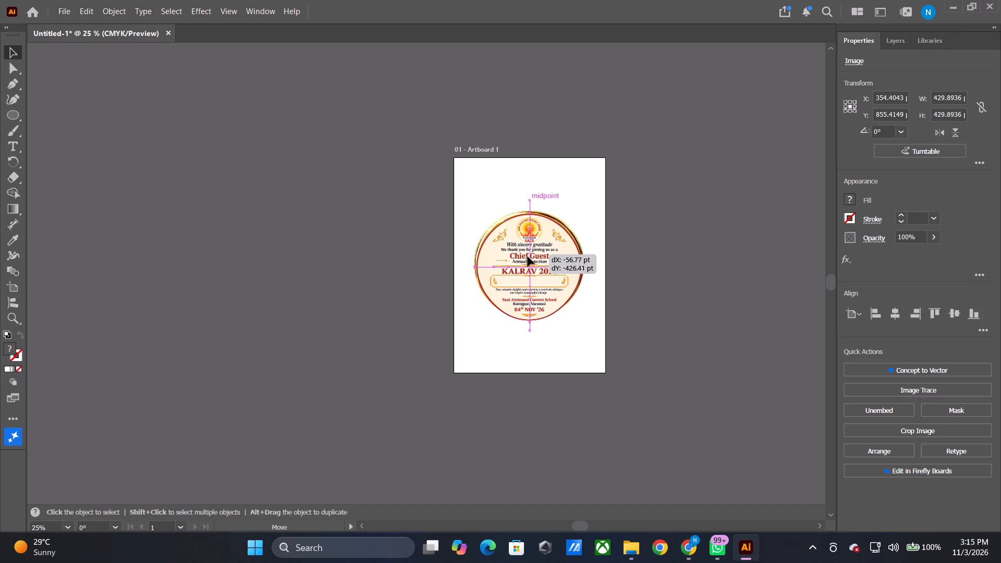
{"action": "left_click_drag", "start_coordinate": [528, 256], "coordinate": [528, 254]}
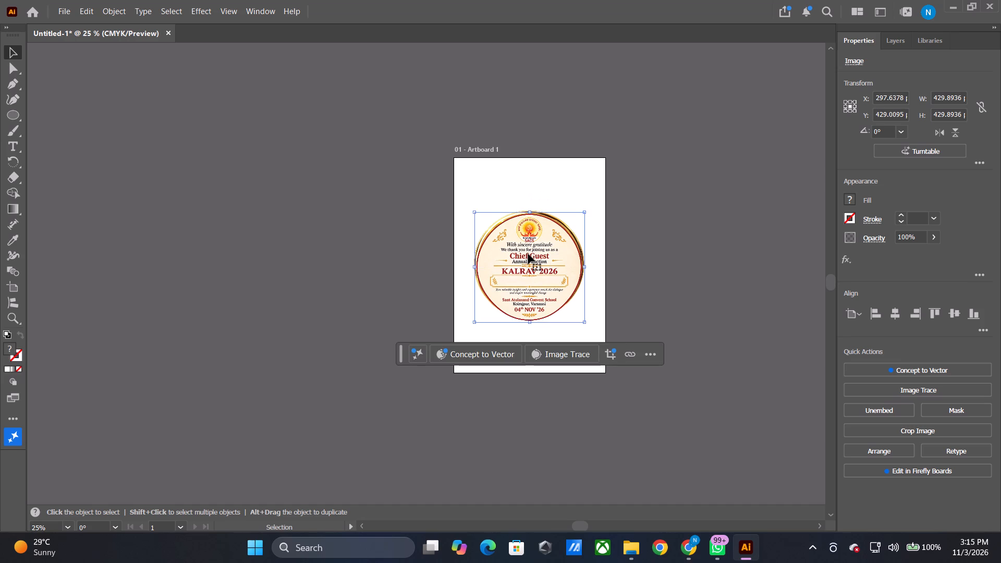
{"action": "scroll", "coordinate": [528, 254], "scroll_direction": "up", "scroll_amount": 3, "text": "alt+shift"}
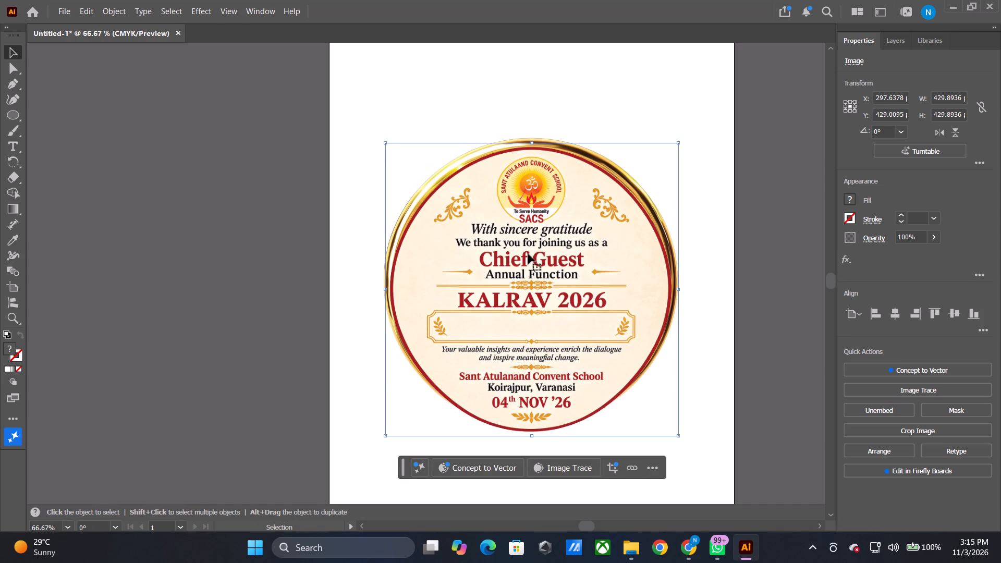
{"action": "key", "text": "Up"}
{"action": "key", "text": "Up"}
{"action": "key", "text": "Up"}
{"action": "key", "text": "Up"}
{"action": "key", "text": "Up"}
{"action": "key", "text": "Up"}
{"action": "key", "text": "Down"}
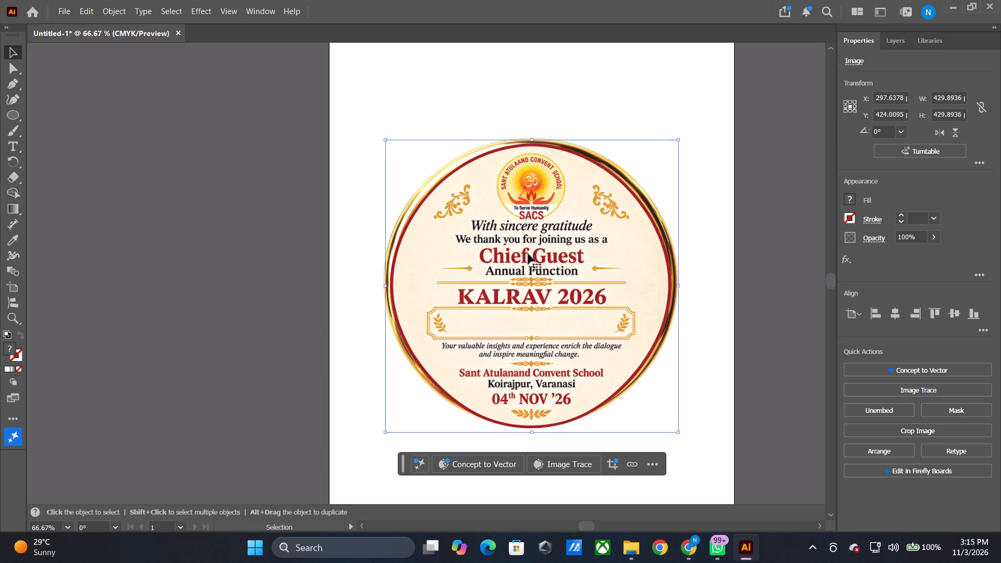
{"action": "key", "text": "Up"}
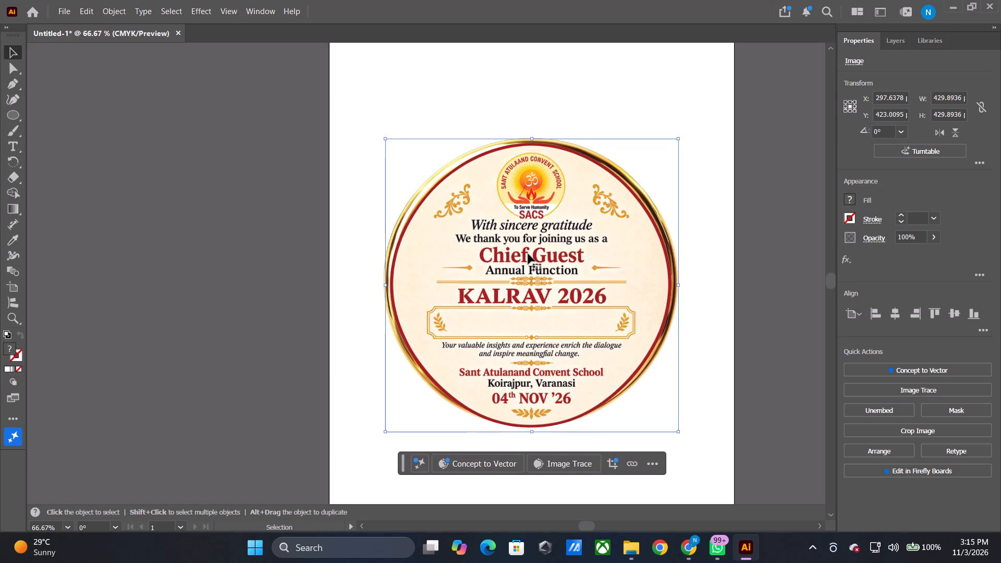
Send the KALRAV 2026 badge image to the back, behind the golden border and the birds.
{"action": "type", "text": "{{{{{{{}}}}{{{{{{"}
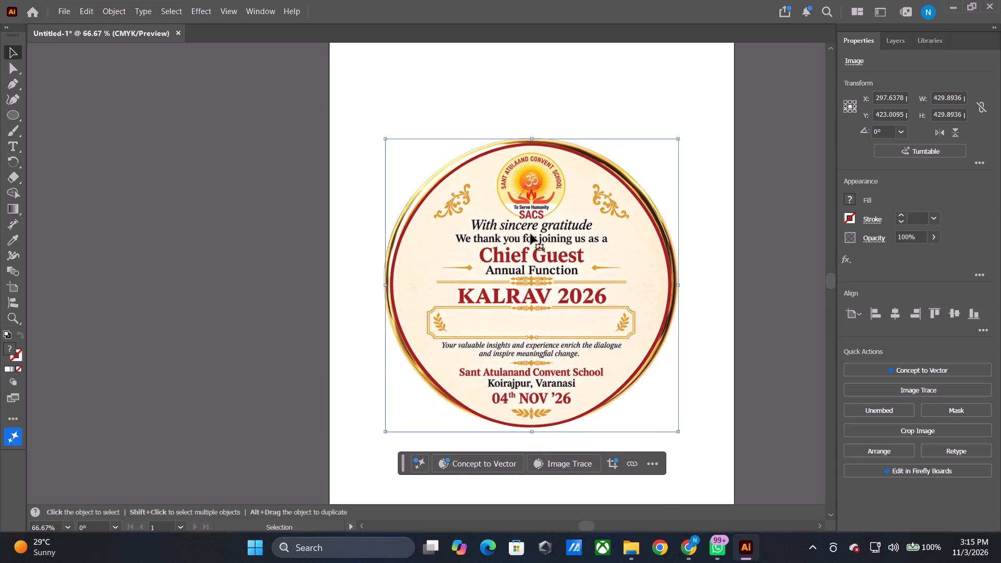
{"action": "right_click", "coordinate": [531, 234]}
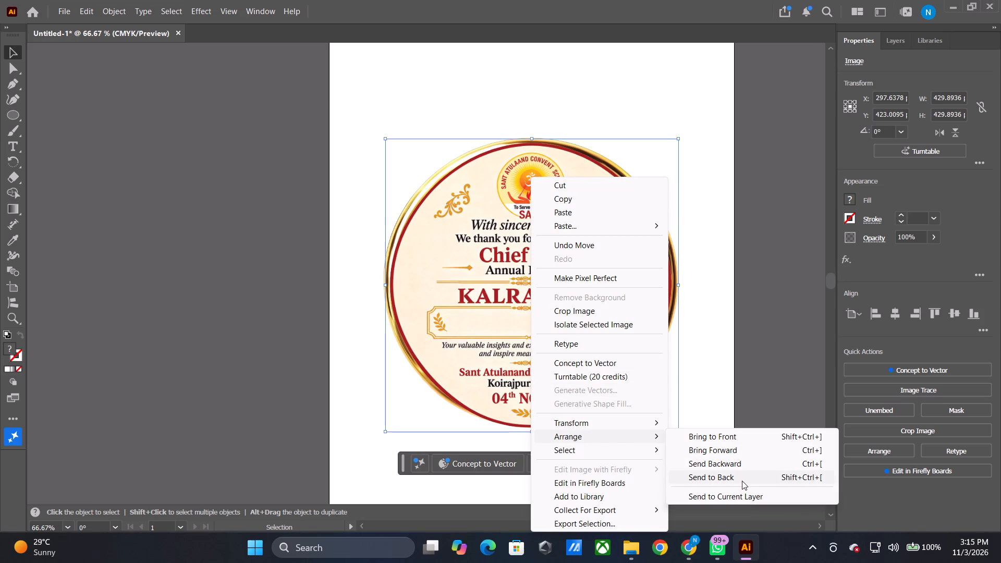
{"action": "left_click", "coordinate": [742, 481]}
{"action": "left_click", "coordinate": [241, 241]}
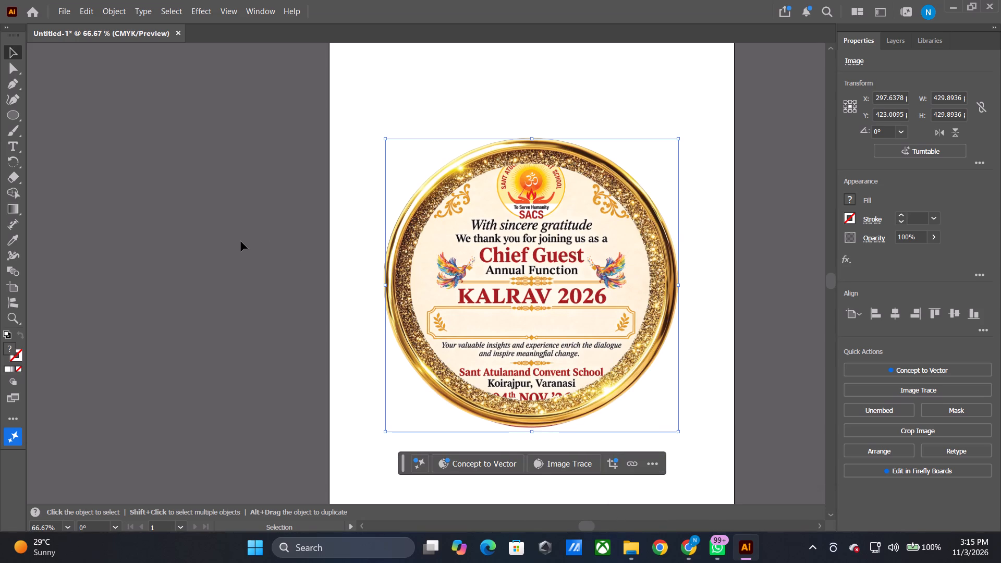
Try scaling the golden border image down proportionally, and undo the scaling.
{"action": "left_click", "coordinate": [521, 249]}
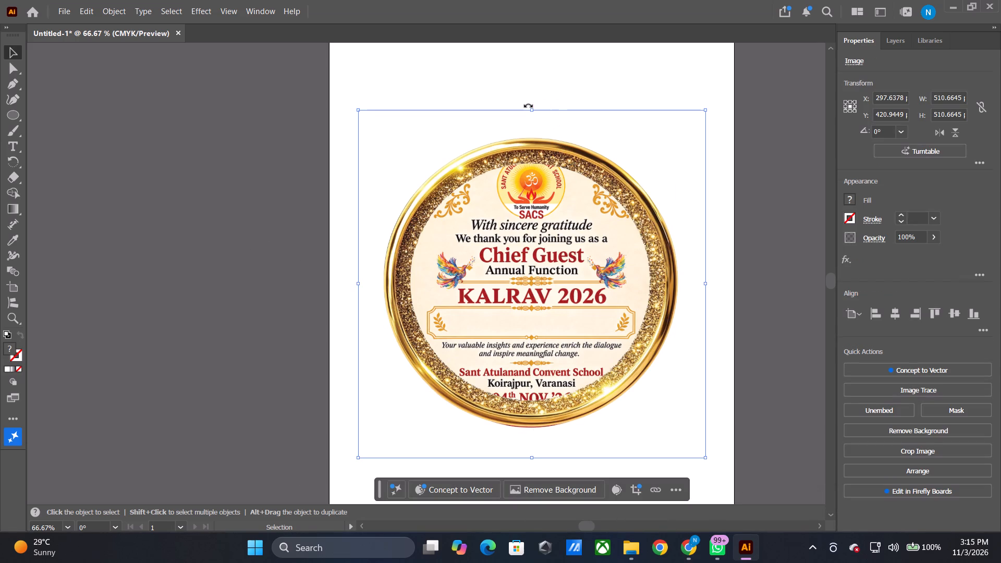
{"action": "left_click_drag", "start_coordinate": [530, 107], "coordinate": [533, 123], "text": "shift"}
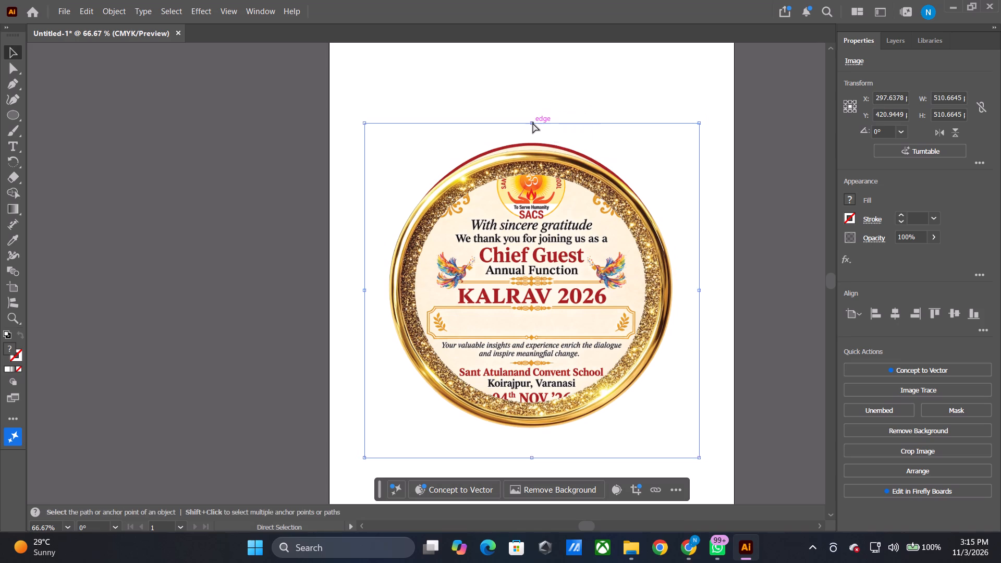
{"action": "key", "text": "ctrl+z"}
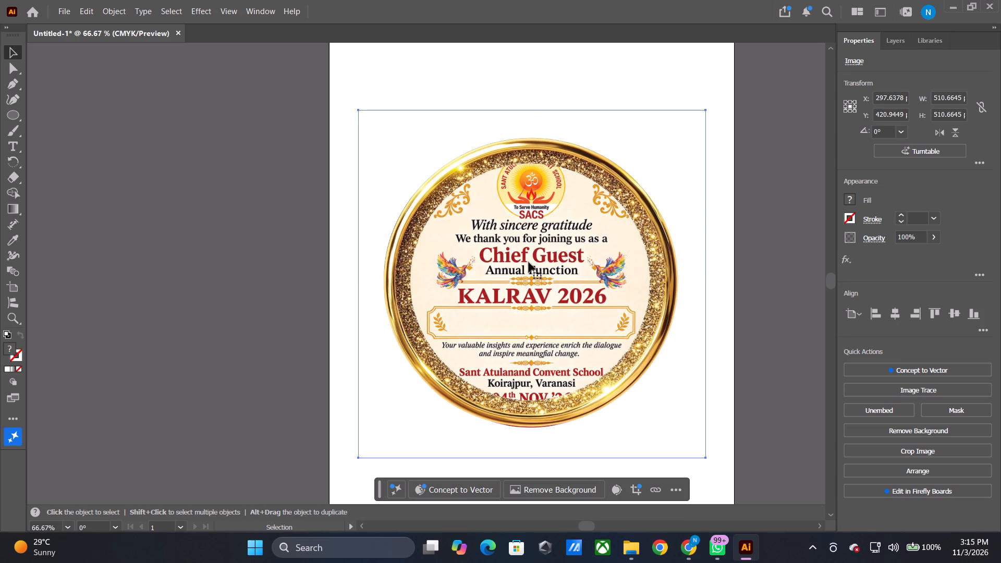
Send the golden border image to the back, behind the KALRAV 2026 badge image.
{"action": "right_click", "coordinate": [598, 168]}
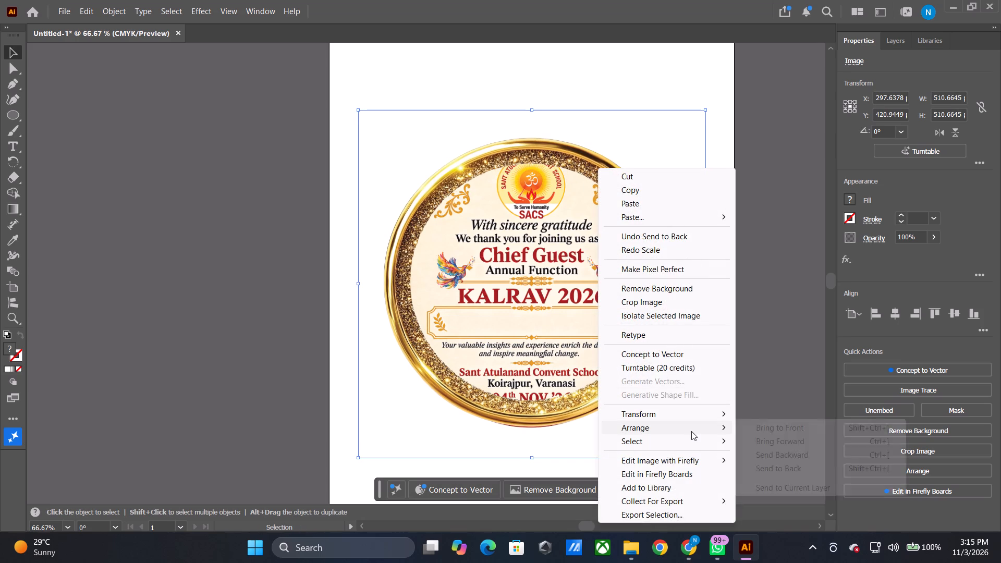
{"action": "left_click", "coordinate": [784, 468]}
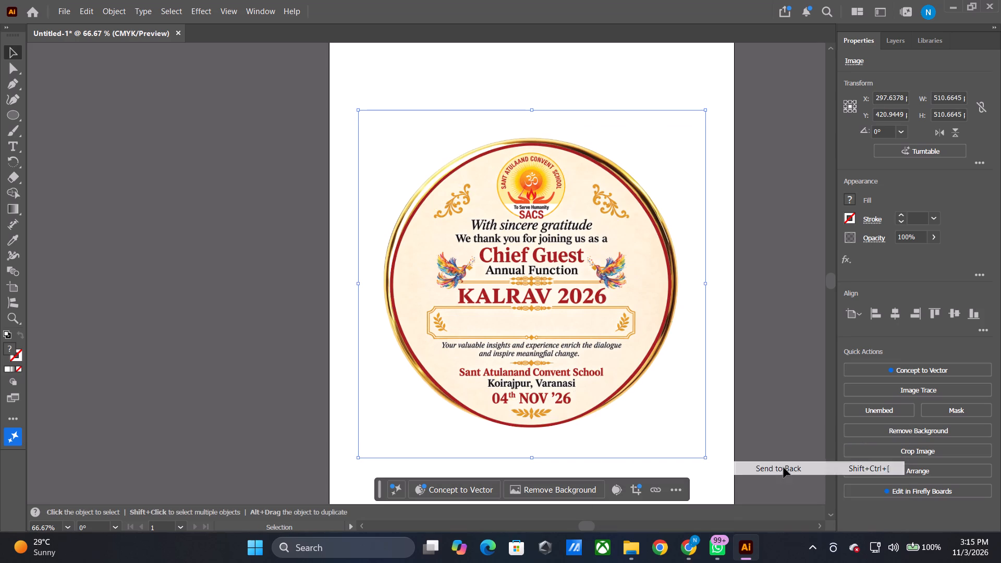
Scale the KALRAV 2026 badge image down proportionally to about 380 × 380 pt and nudge it 3 pt left.
{"action": "left_click", "coordinate": [623, 244]}
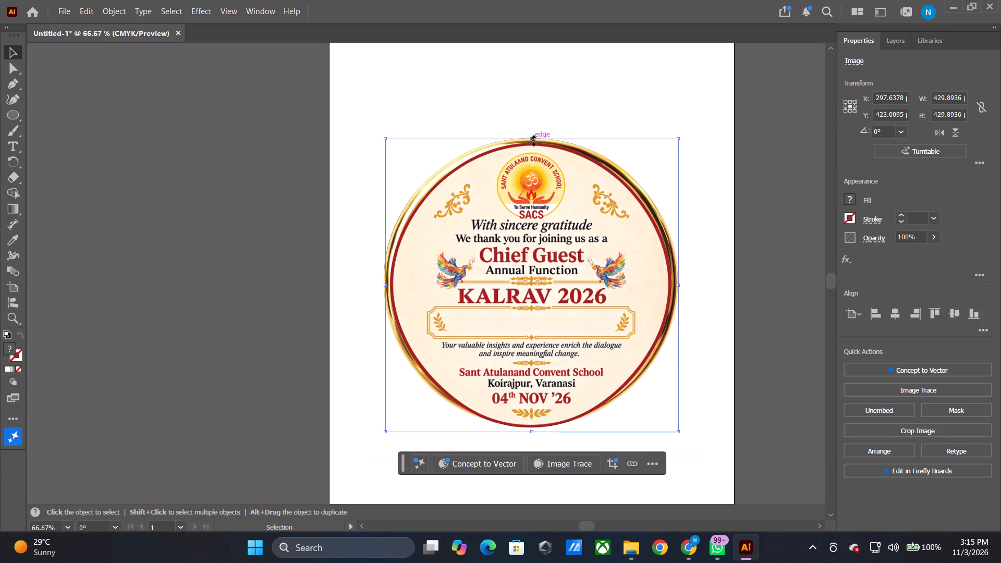
{"action": "left_click_drag", "start_coordinate": [532, 139], "coordinate": [536, 149], "text": "alt+shift"}
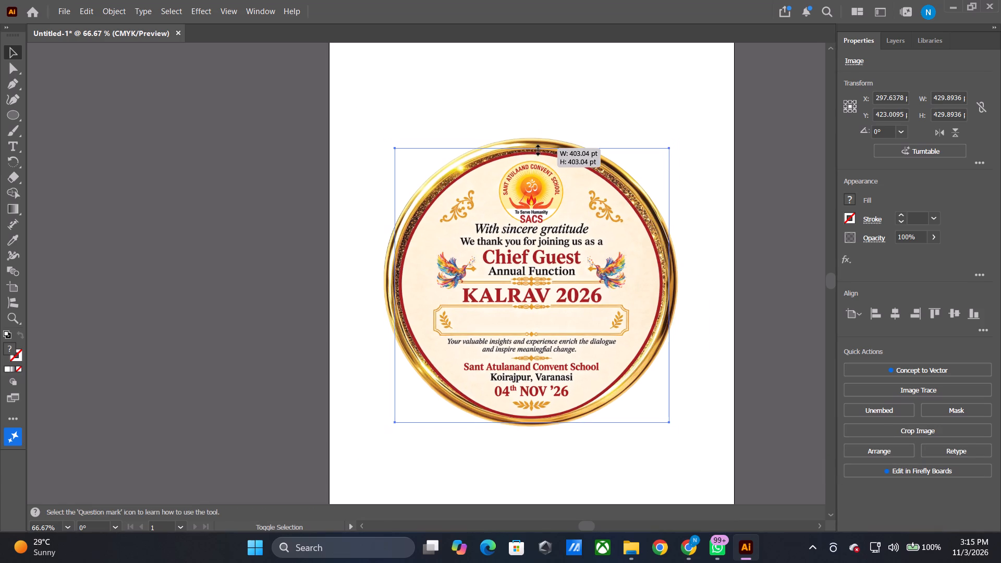
{"action": "left_click_drag", "start_coordinate": [536, 149], "coordinate": [536, 152], "text": "alt+shift"}
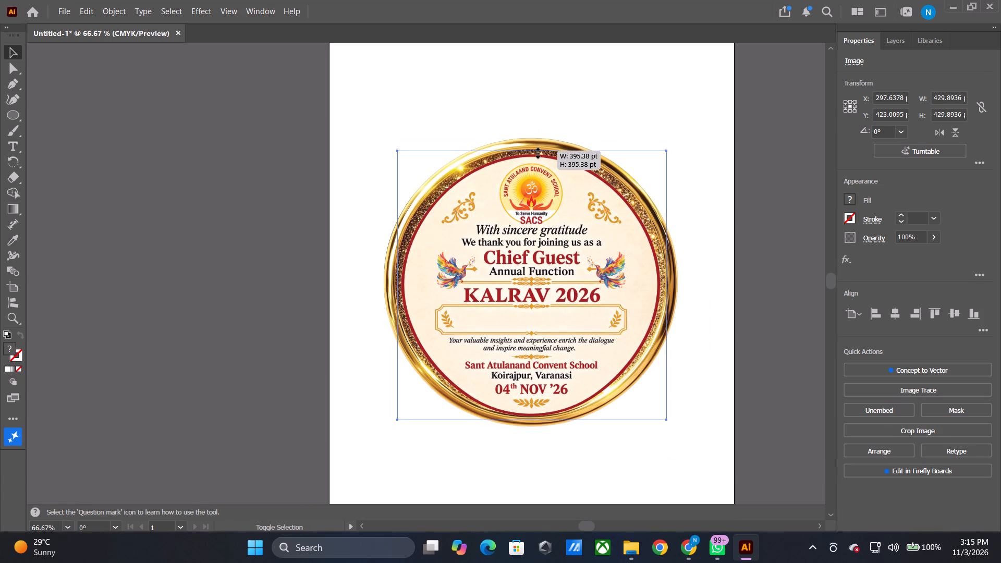
{"action": "left_click_drag", "start_coordinate": [536, 152], "coordinate": [540, 157], "text": "alt+shift"}
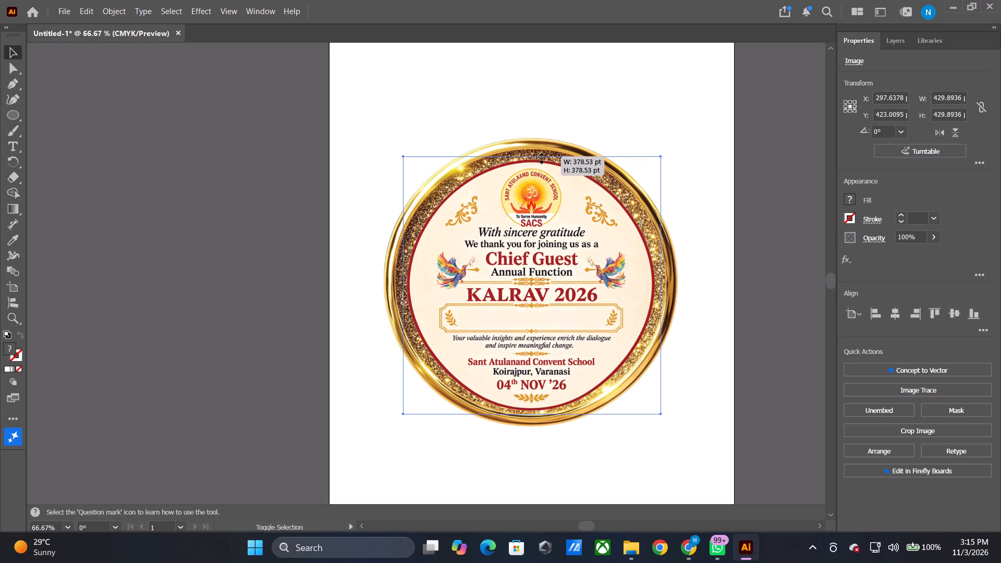
{"action": "left_click_drag", "start_coordinate": [540, 157], "coordinate": [539, 156], "text": "alt+shift"}
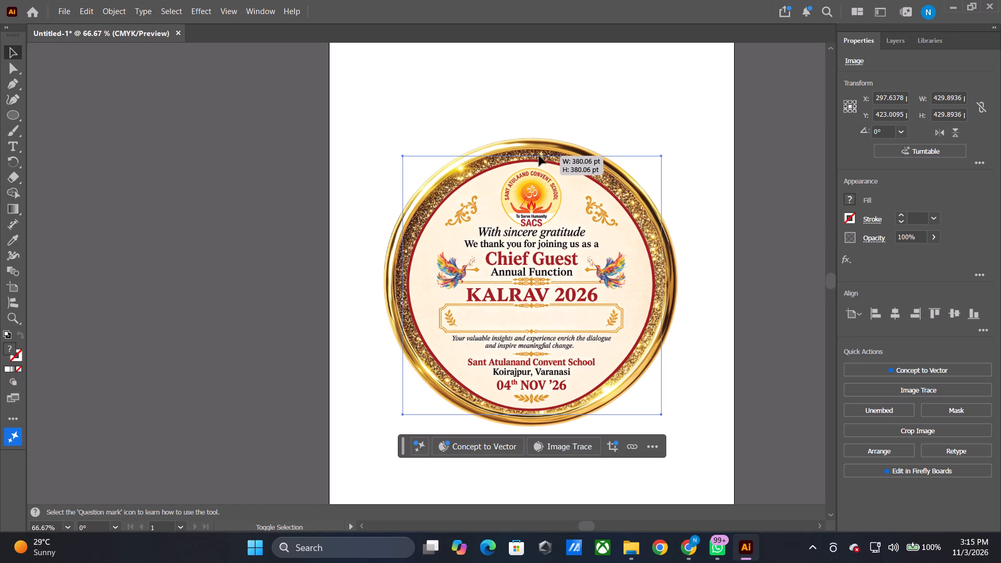
{"action": "key", "text": "Left"}
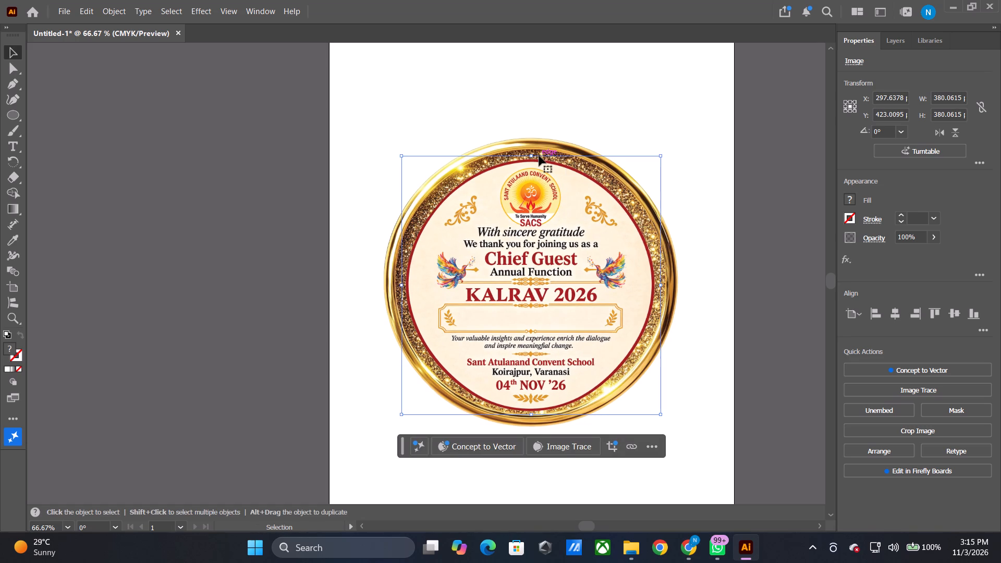
{"action": "key", "text": "Left"}
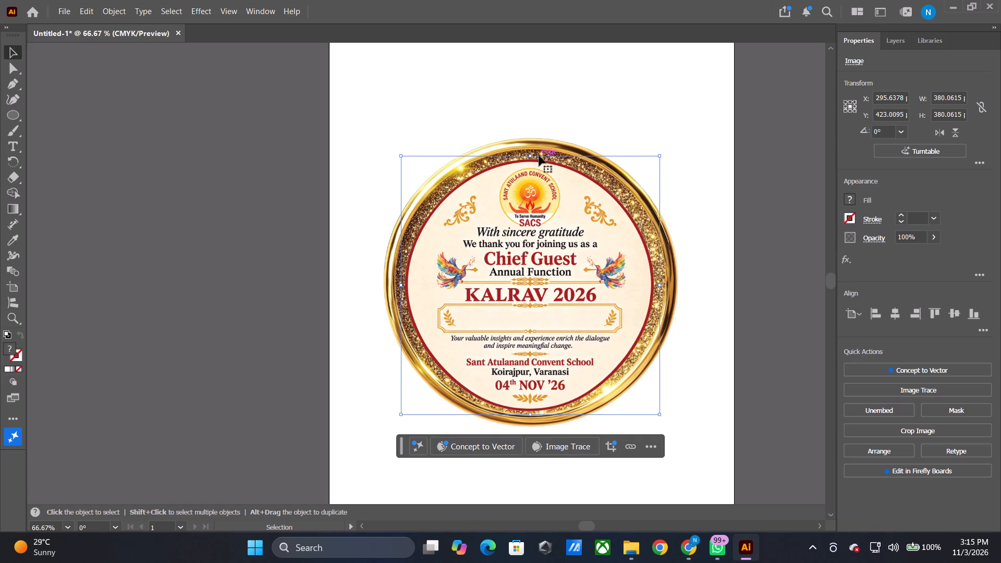
{"action": "key", "text": "Left"}
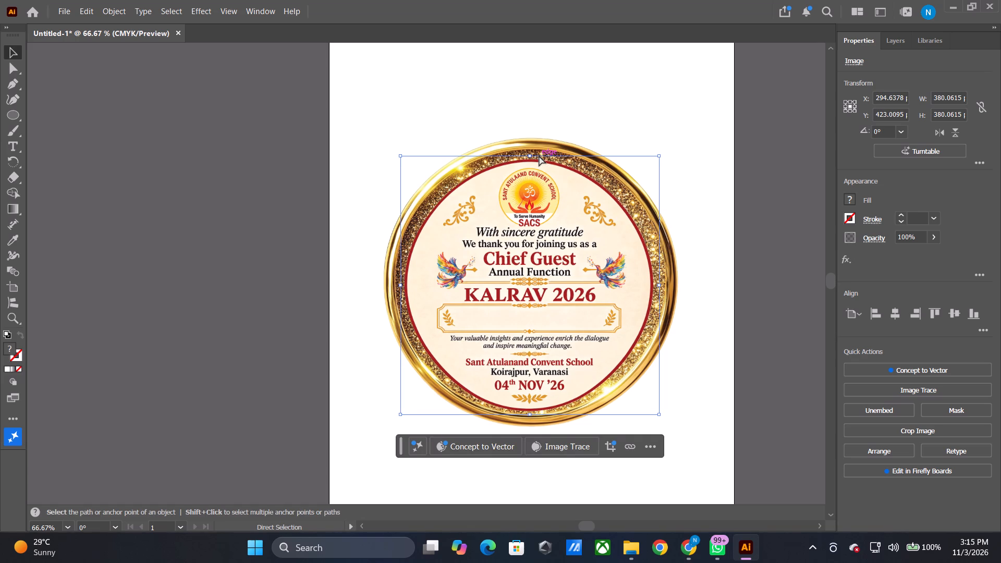
Send the KALRAV 2026 badge image backward, behind the golden border.
{"action": "key", "text": "ctrl+bracketleft"}
{"action": "key", "text": "ctrl+bracketleft"}
{"action": "key", "text": "ctrl+bracketleft"}
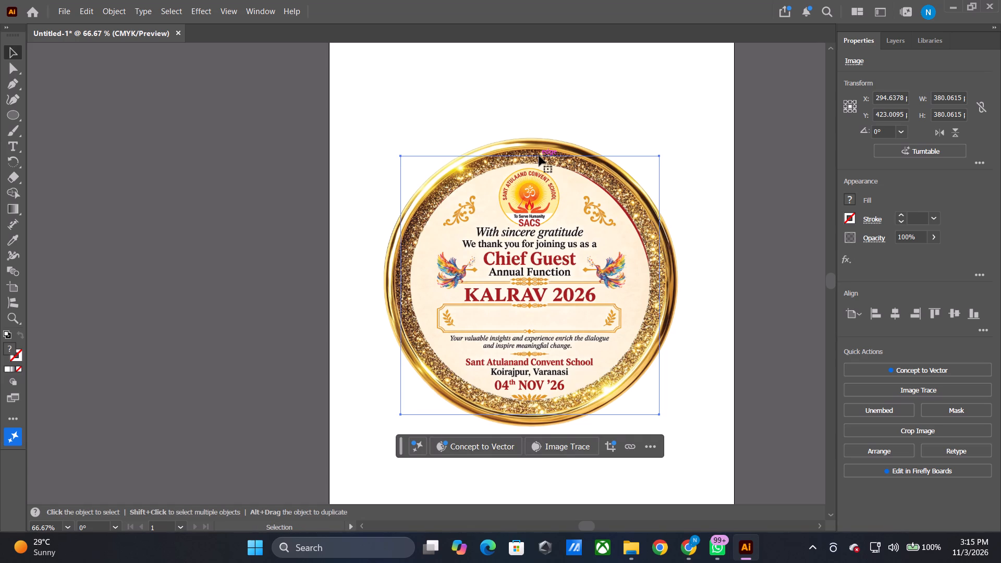
Nudge the badge image horizontally inside the golden ring to about X 296.6 pt.
{"action": "key", "text": "Left"}
{"action": "key", "text": "Left"}
{"action": "key", "text": "Right"}
{"action": "key", "text": "Right"}
{"action": "key", "text": "Right"}
{"action": "key", "text": "Right"}
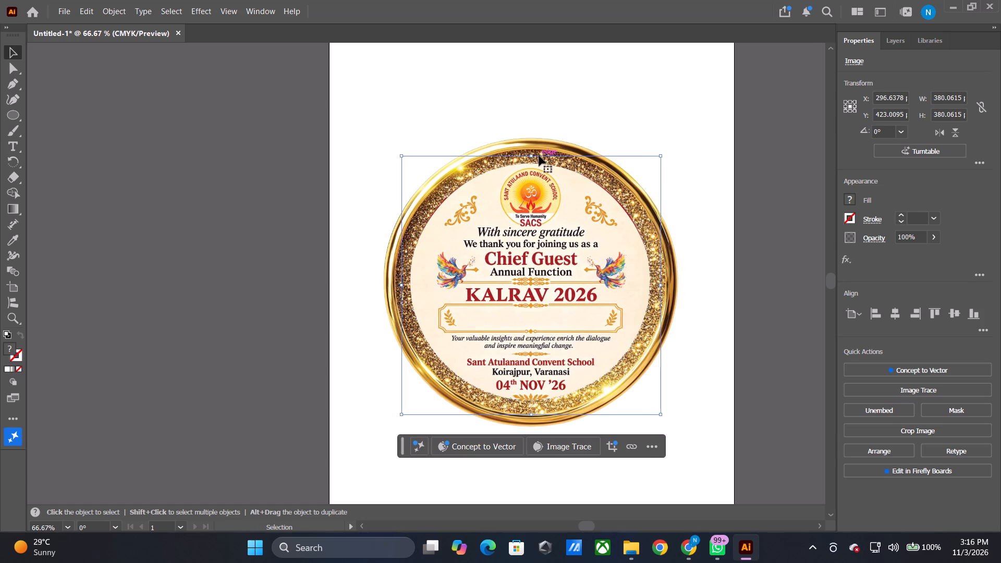
{"action": "key", "text": "Right"}
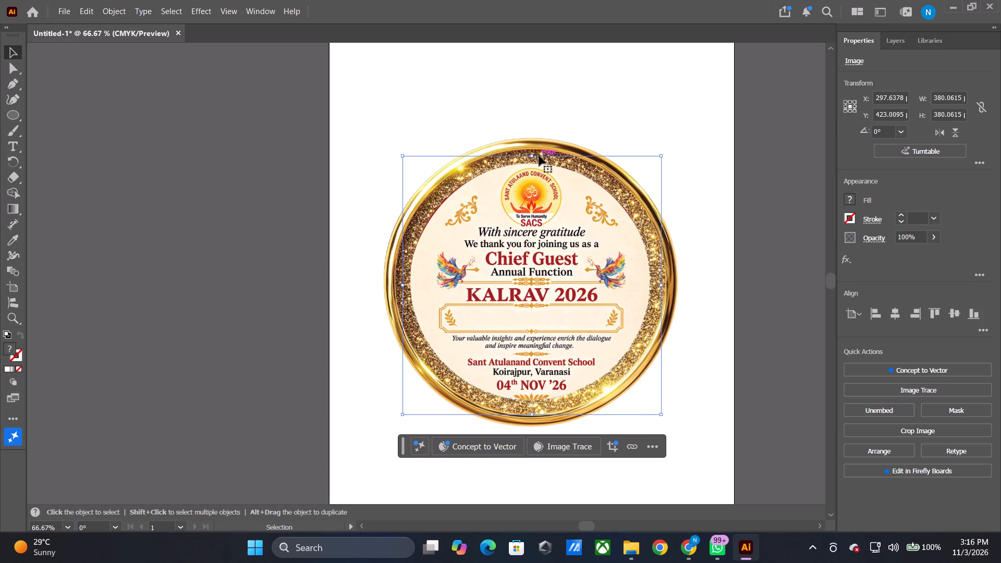
{"action": "key", "text": "Right"}
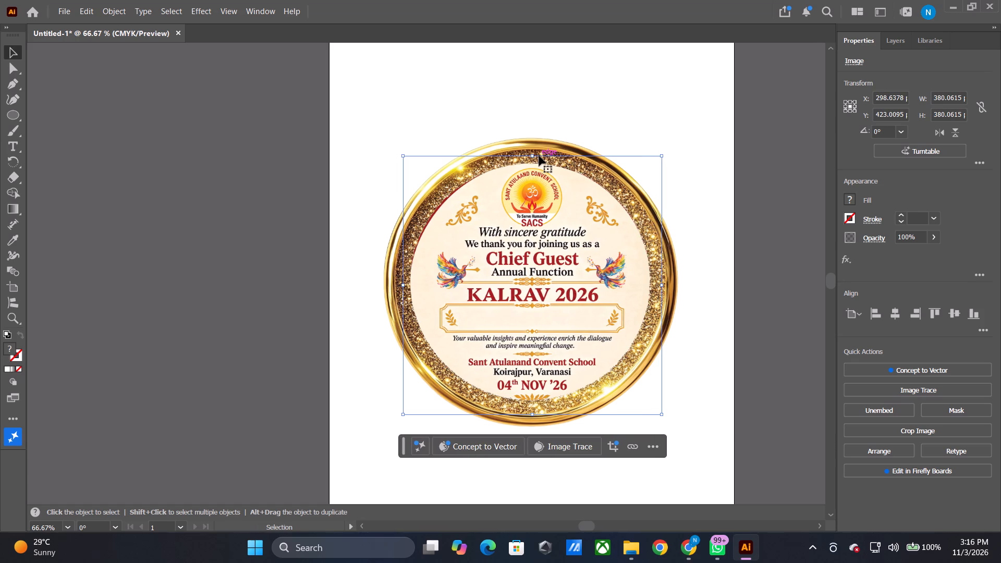
{"action": "key", "text": "Left"}
{"action": "key", "text": "Left"}
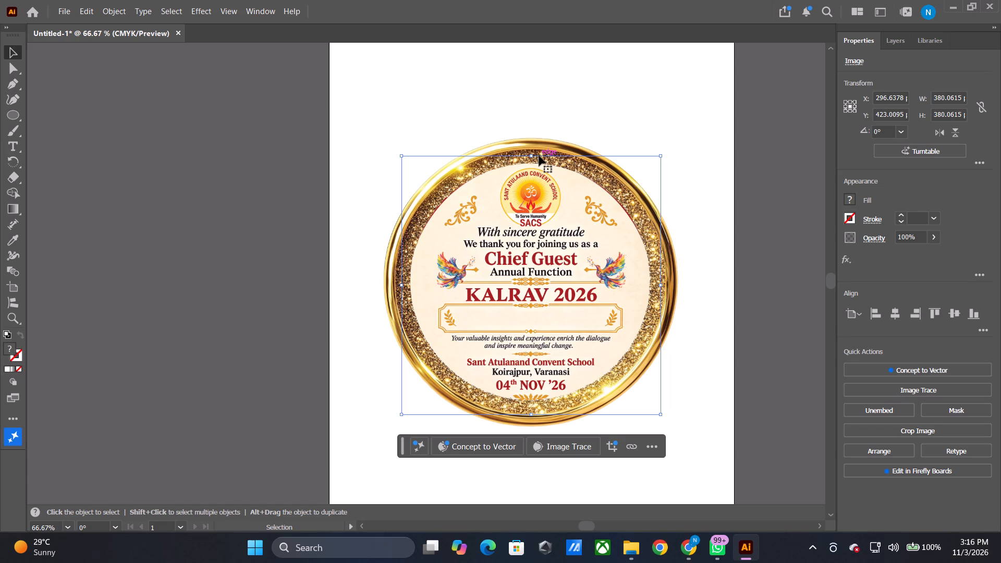
Nudge the badge image up to about Y 419 pt, fine-tune it at about X 296.6 pt within the ring, and deselect it.
{"action": "key", "text": "Up"}
{"action": "key", "text": "Up"}
{"action": "key", "text": "Up"}
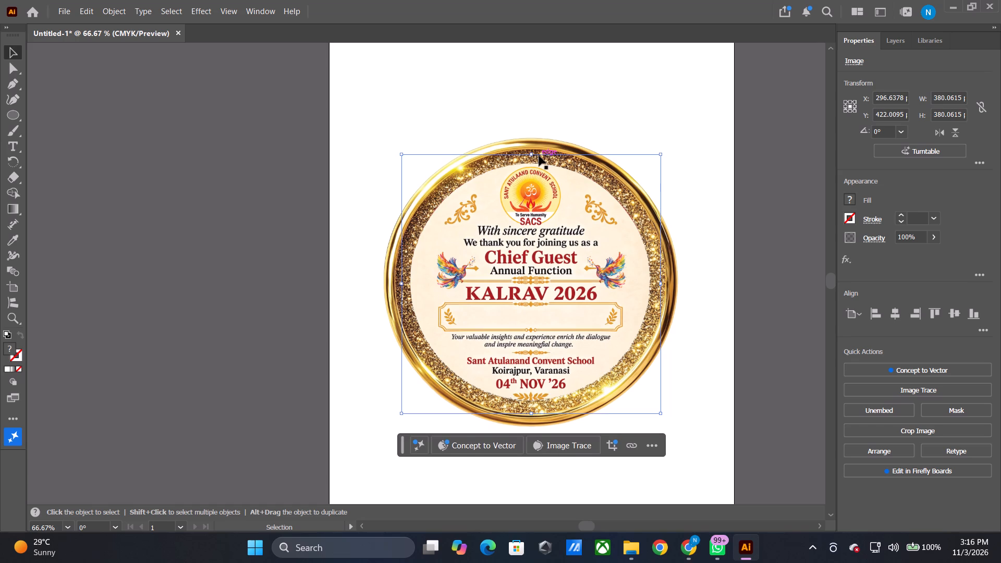
{"action": "key", "text": "Up"}
{"action": "key", "text": "Left"}
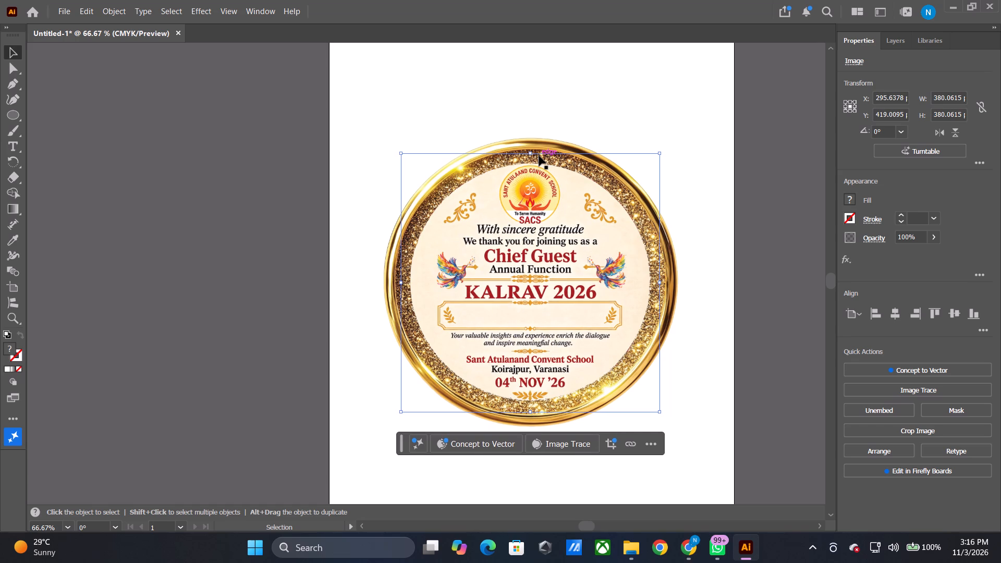
{"action": "key", "text": "Left"}
{"action": "key", "text": "Right"}
{"action": "key", "text": "Right"}
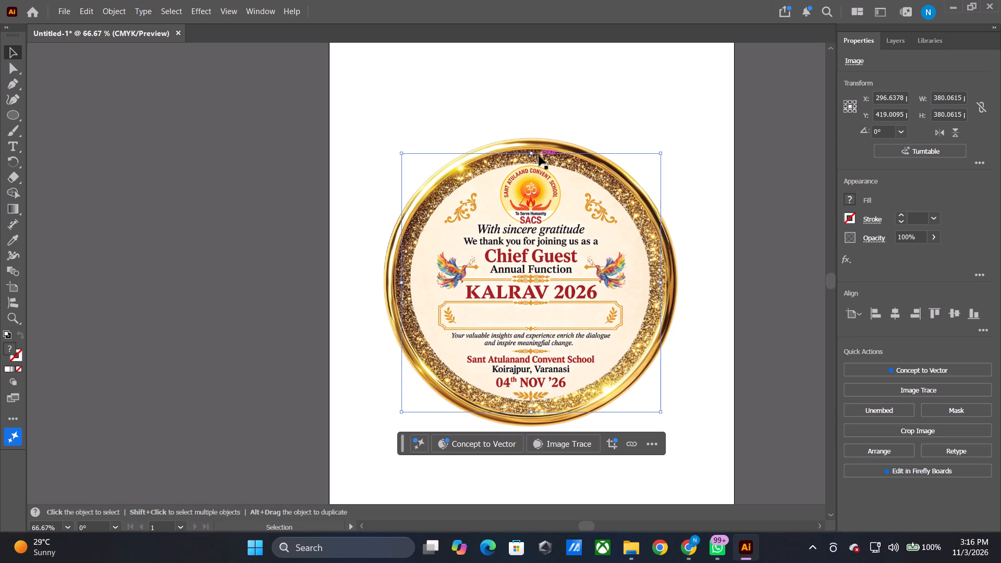
{"action": "key", "text": "Right"}
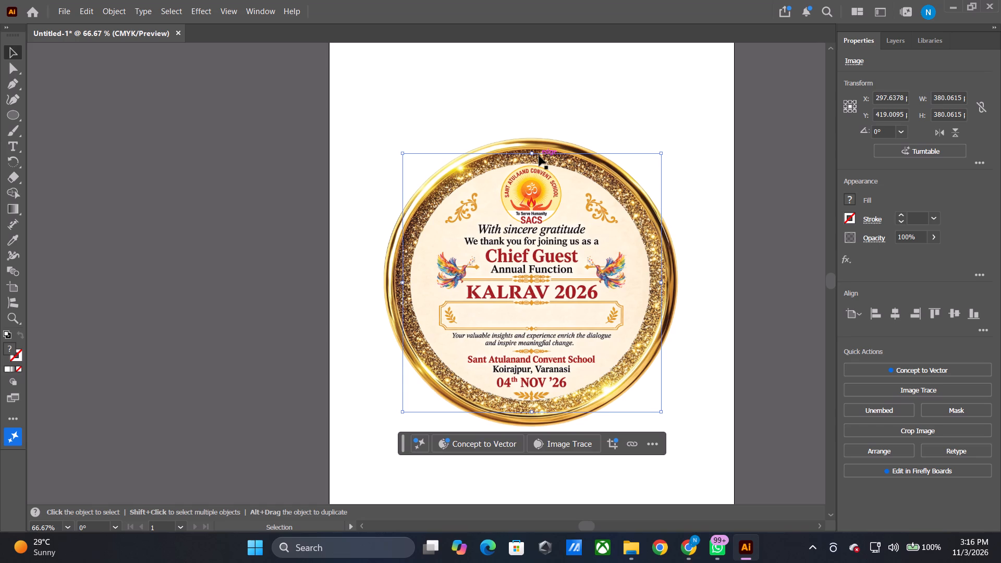
{"action": "key", "text": "Left"}
{"action": "key", "text": "Right"}
{"action": "key", "text": "Left"}
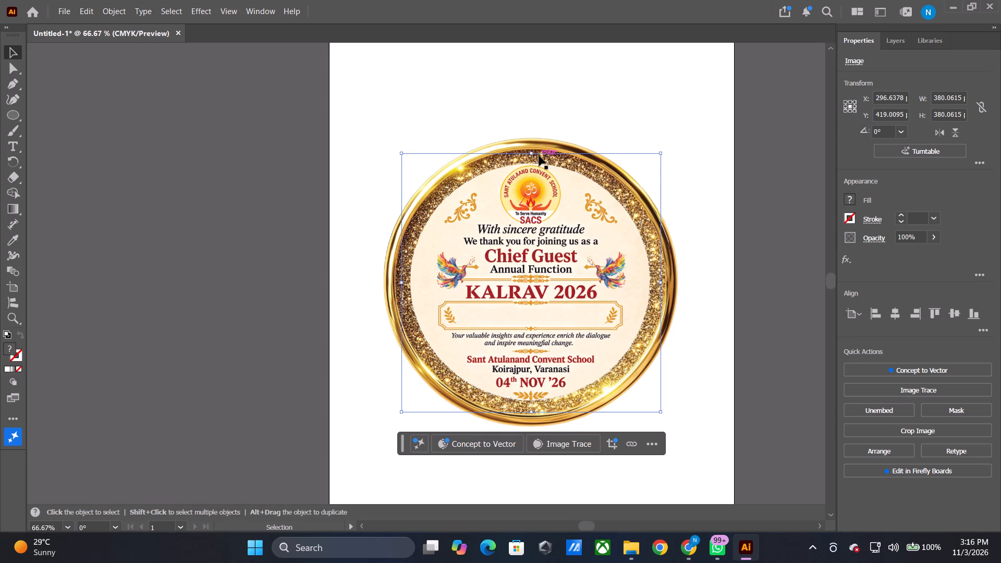
{"action": "left_click", "coordinate": [141, 163]}
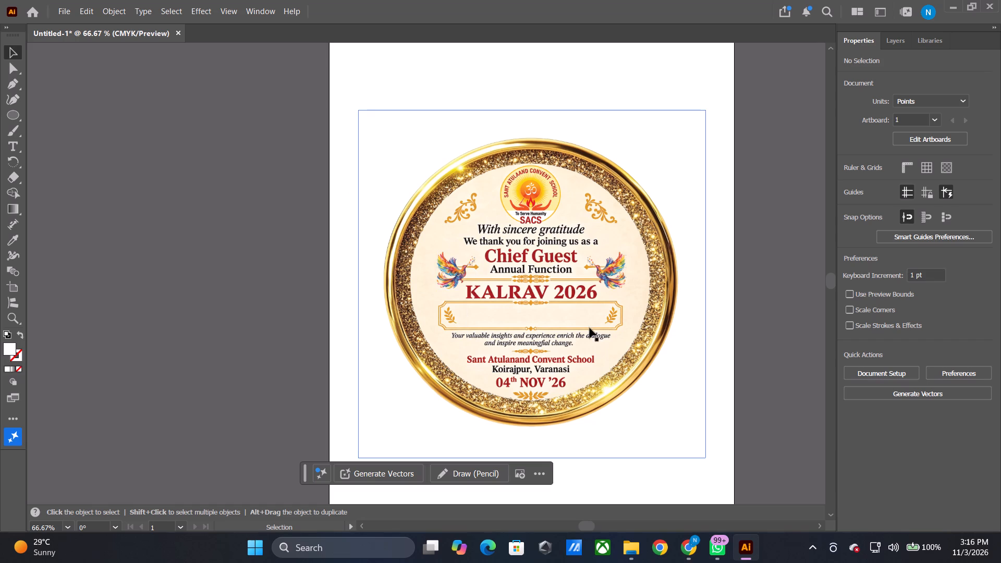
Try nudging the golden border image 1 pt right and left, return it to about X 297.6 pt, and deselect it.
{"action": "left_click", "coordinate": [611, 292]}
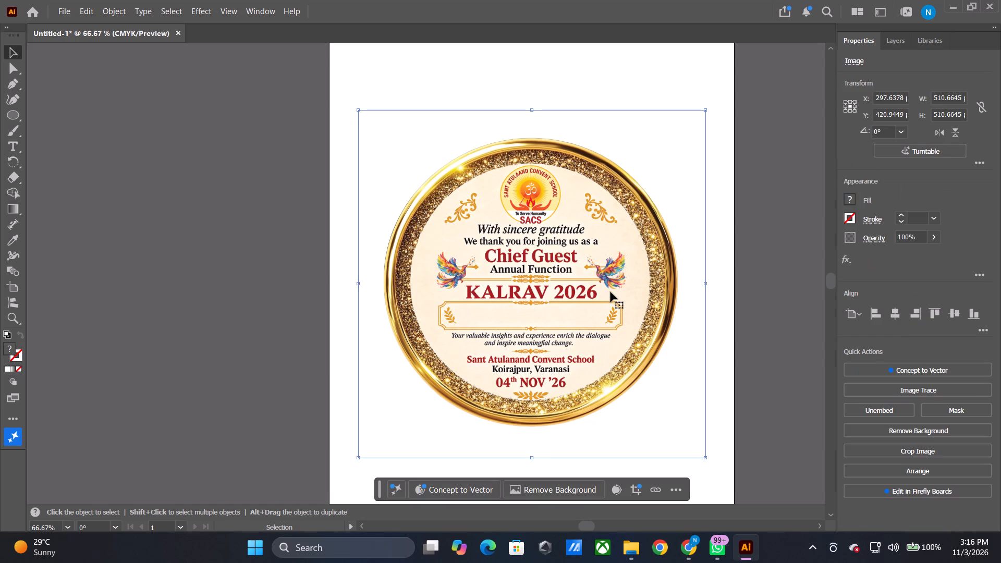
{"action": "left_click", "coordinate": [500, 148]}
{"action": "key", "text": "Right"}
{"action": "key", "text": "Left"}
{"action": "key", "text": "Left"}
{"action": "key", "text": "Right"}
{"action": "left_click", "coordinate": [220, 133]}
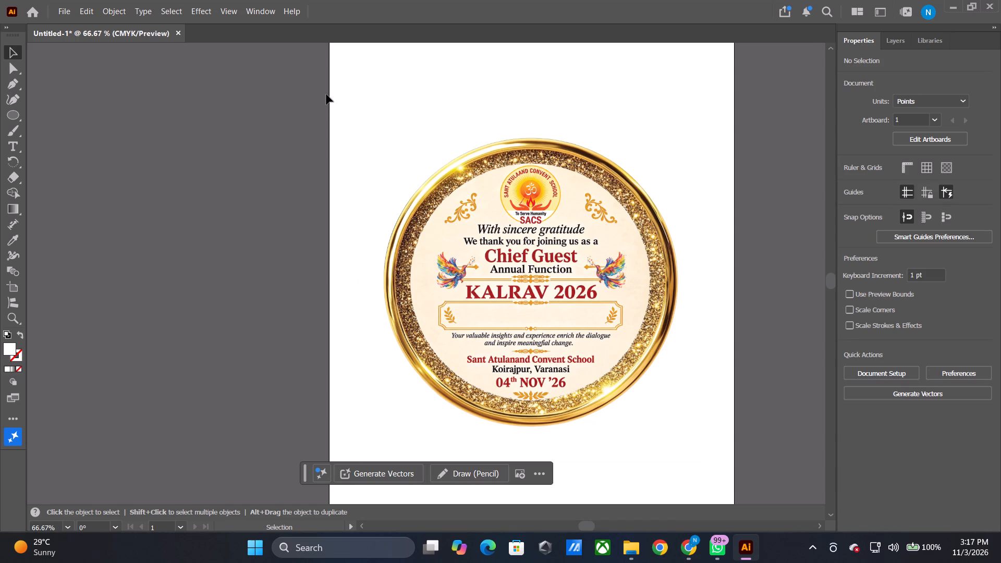
Start exporting the badge to the Desktop as an Adobe PDF named AWARD TEST3, based on the existing AWARD TEST2 file name.
{"action": "left_click", "coordinate": [61, 11]}
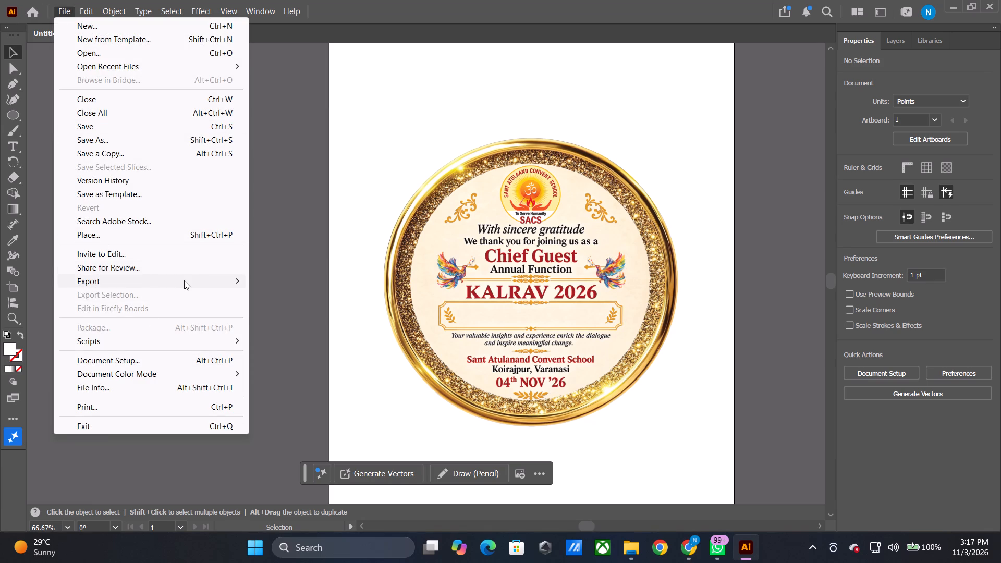
{"action": "left_click", "coordinate": [294, 290]}
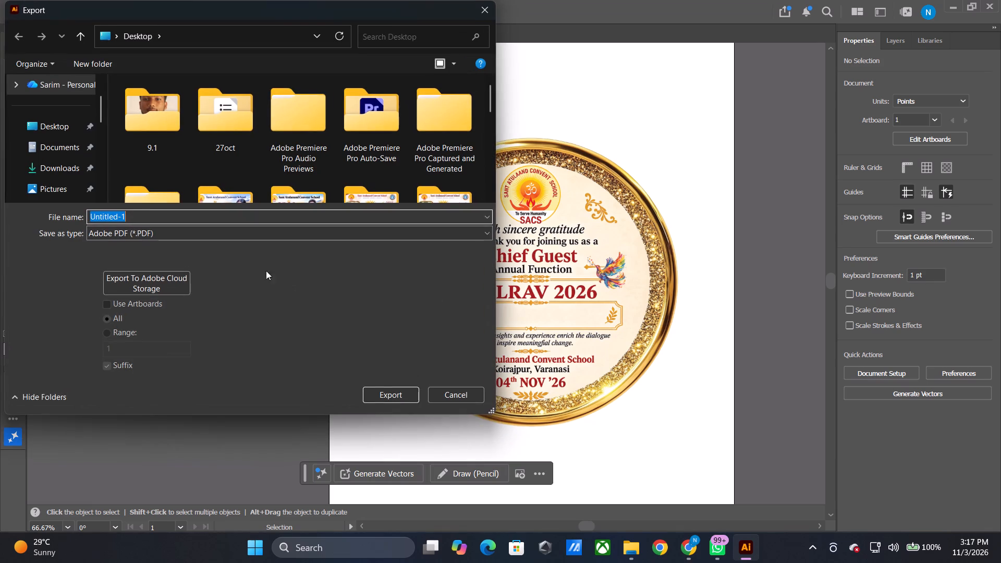
{"action": "scroll", "coordinate": [150, 201], "scroll_direction": "down", "scroll_amount": 3}
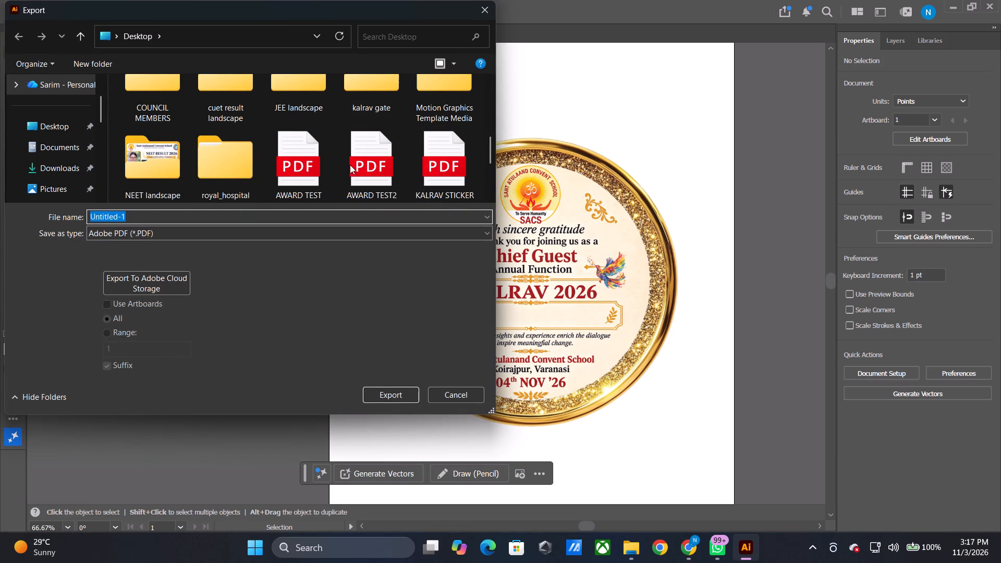
{"action": "left_click", "coordinate": [357, 164]}
{"action": "triple_click", "coordinate": [158, 215]}
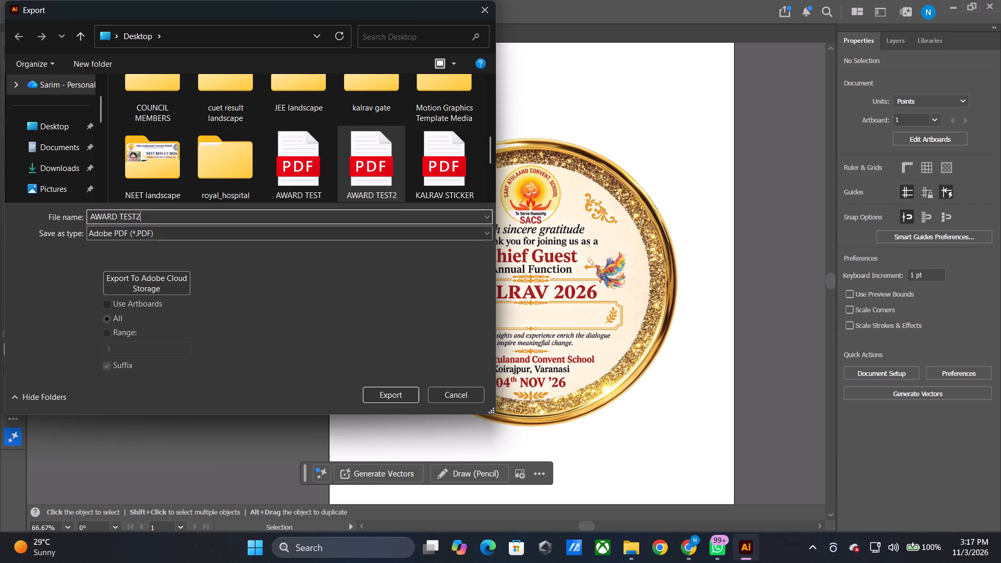
{"action": "key", "text": "BackSpace"}
{"action": "key", "text": "3"}
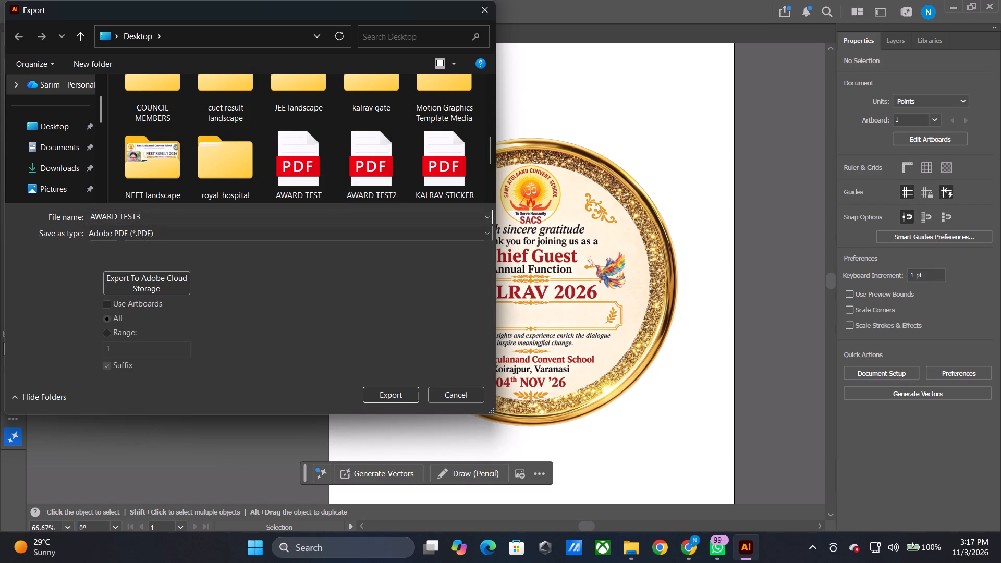
{"action": "left_click", "coordinate": [397, 397]}
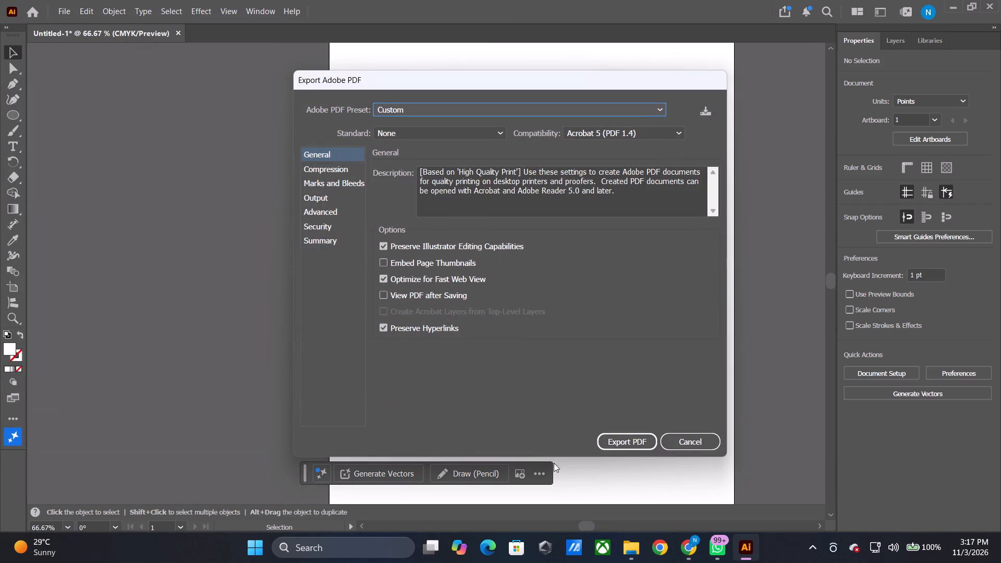
Export the PDF with the High Quality Print preset and colour conversion set to Convert to Destination (Preserve Numbers).
{"action": "left_click", "coordinate": [434, 115]}
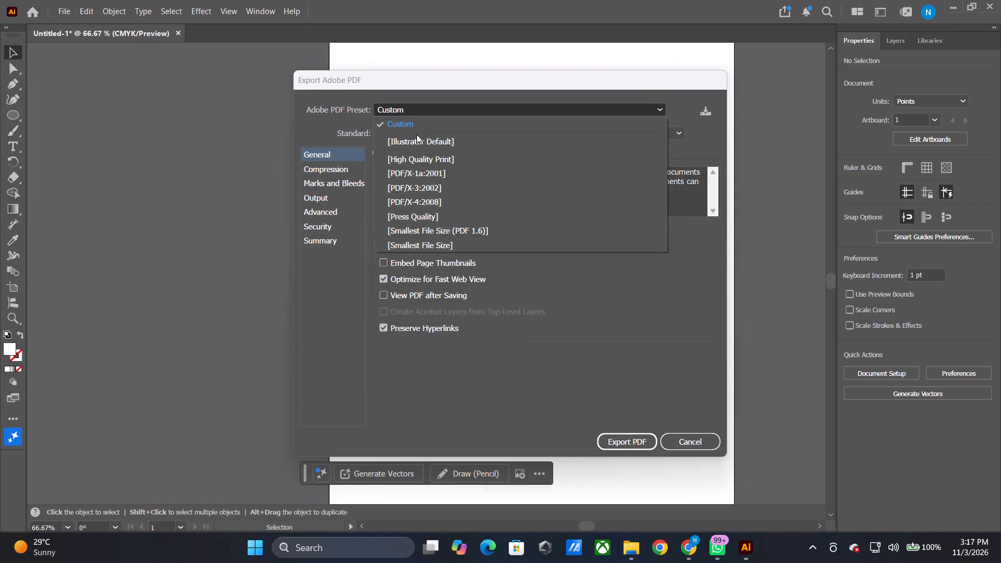
{"action": "left_click", "coordinate": [417, 158]}
{"action": "left_click", "coordinate": [334, 200]}
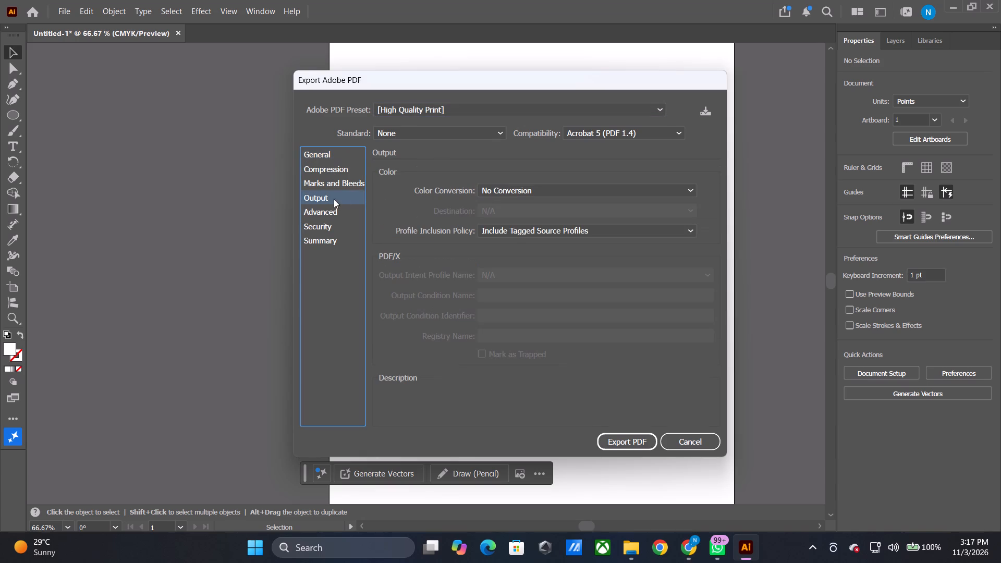
{"action": "left_click", "coordinate": [526, 189]}
{"action": "left_click", "coordinate": [540, 215]}
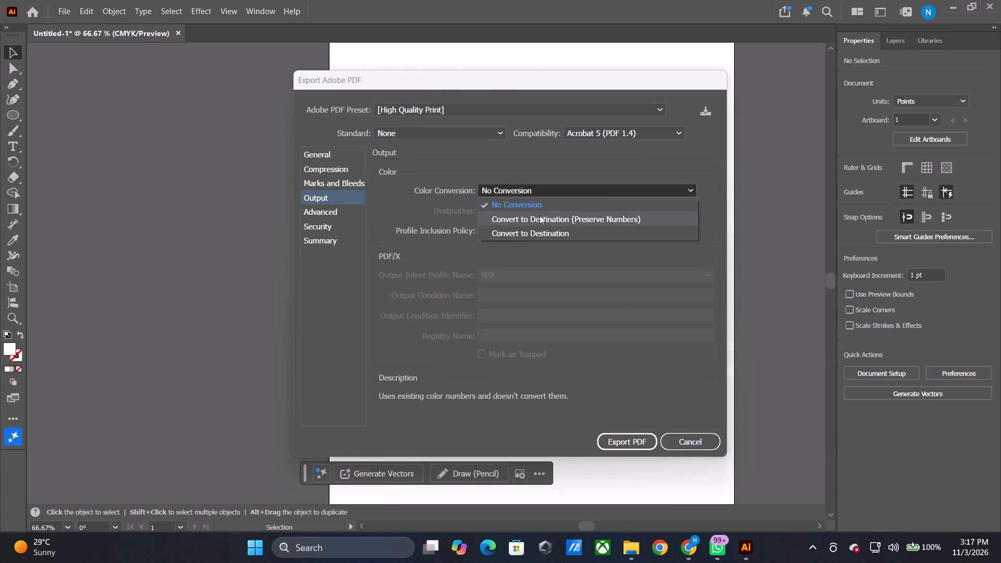
{"action": "left_click", "coordinate": [641, 439]}
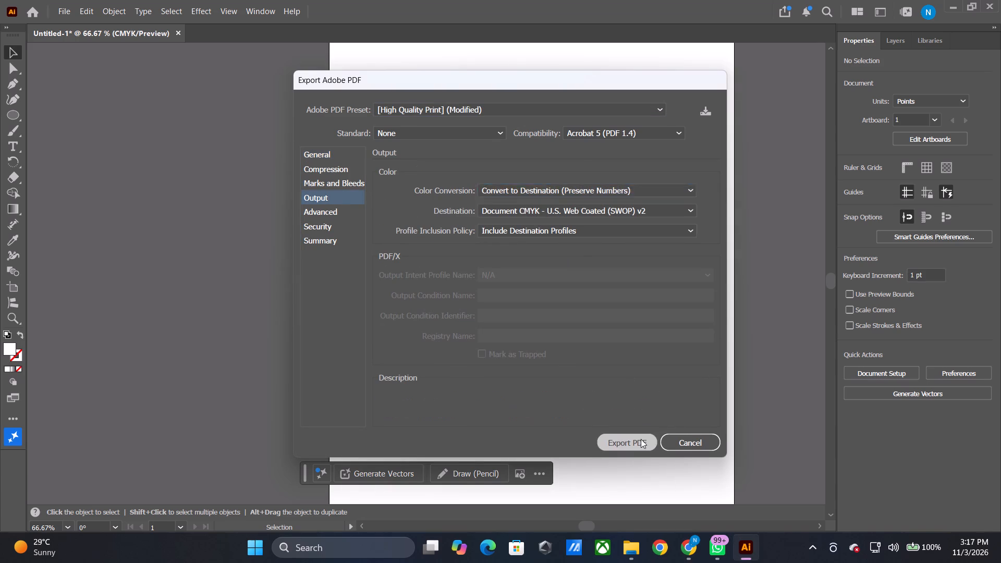
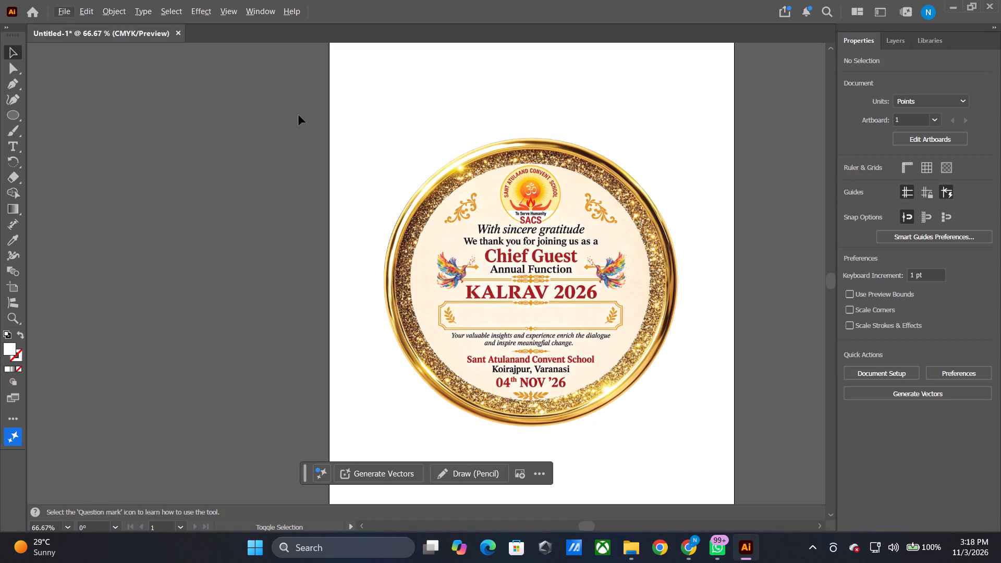
Inspect the Chief Guest badge at 100% zoom, checking the gold ring, text and ornaments across the whole design.
{"action": "scroll", "coordinate": [397, 167], "scroll_direction": "up", "scroll_amount": 2, "text": "alt+shift"}
{"action": "scroll", "coordinate": [397, 167], "scroll_direction": "down", "scroll_amount": 1, "text": "alt+shift"}
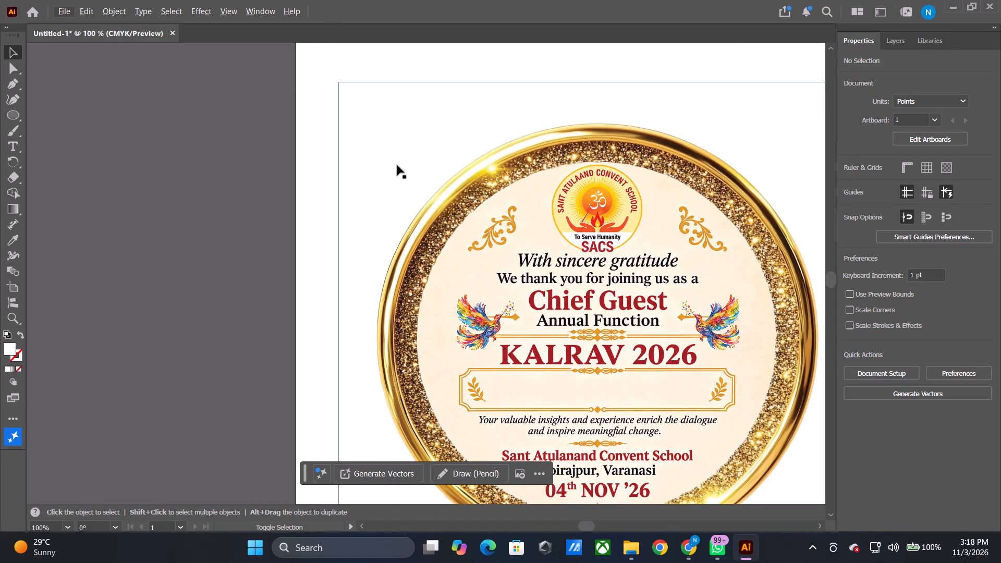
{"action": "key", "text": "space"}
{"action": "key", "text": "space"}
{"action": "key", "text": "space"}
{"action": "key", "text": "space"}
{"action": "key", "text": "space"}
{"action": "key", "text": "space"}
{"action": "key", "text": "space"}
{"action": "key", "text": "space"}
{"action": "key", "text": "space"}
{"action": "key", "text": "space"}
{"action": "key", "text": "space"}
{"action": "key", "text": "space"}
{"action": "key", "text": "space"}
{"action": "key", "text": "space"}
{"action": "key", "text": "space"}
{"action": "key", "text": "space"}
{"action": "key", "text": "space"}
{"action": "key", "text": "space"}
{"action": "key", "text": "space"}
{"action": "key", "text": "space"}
{"action": "left_click_drag", "start_coordinate": [400, 139], "coordinate": [311, 78]}
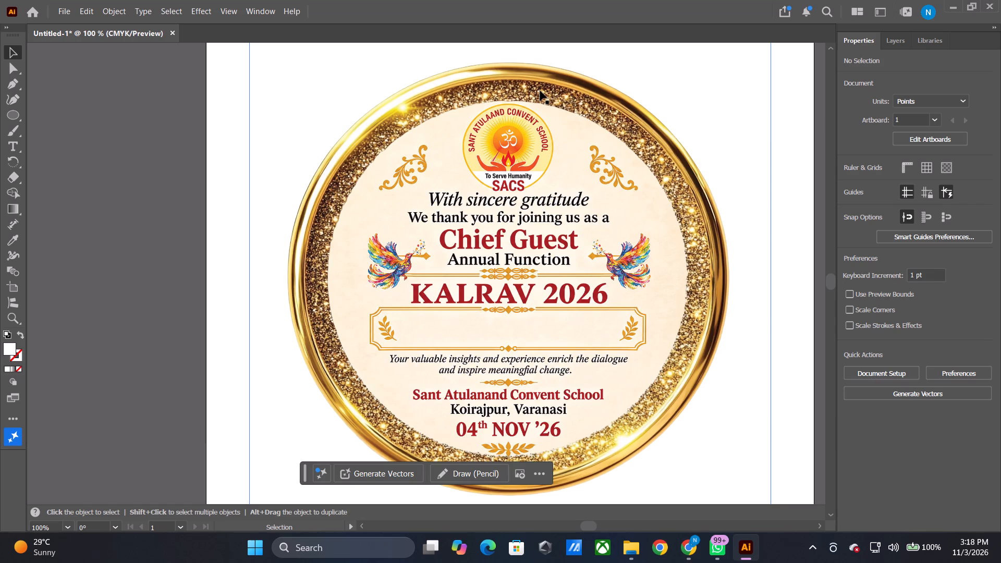
{"action": "scroll", "coordinate": [540, 91], "scroll_direction": "down", "scroll_amount": 2, "text": "alt+shift"}
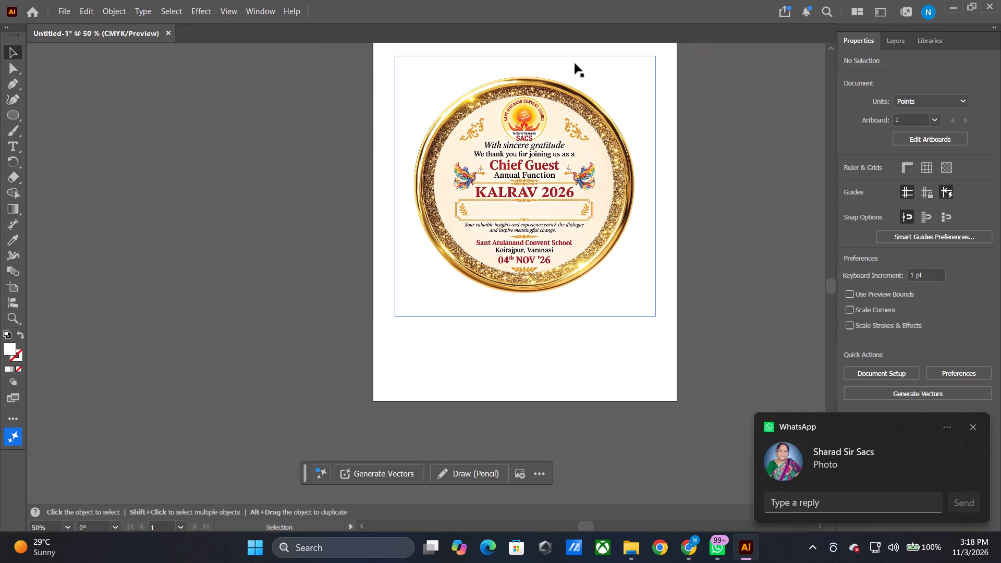
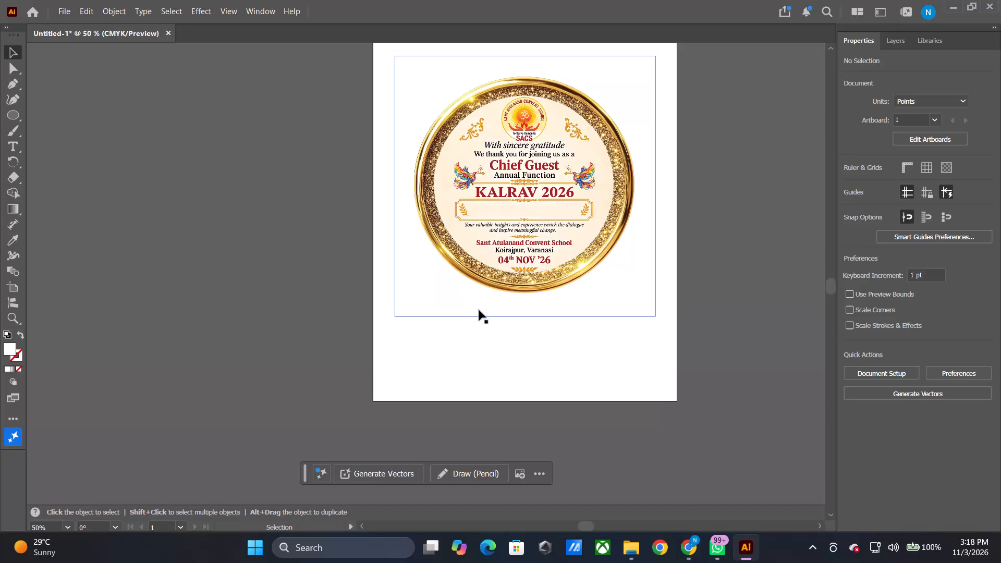
Examine the complete Chief Guest badge up close, including the school logo, wording, bird artwork, blank name frame and golden border.
{"action": "scroll", "coordinate": [505, 242], "scroll_direction": "up", "scroll_amount": 1, "text": "alt+shift"}
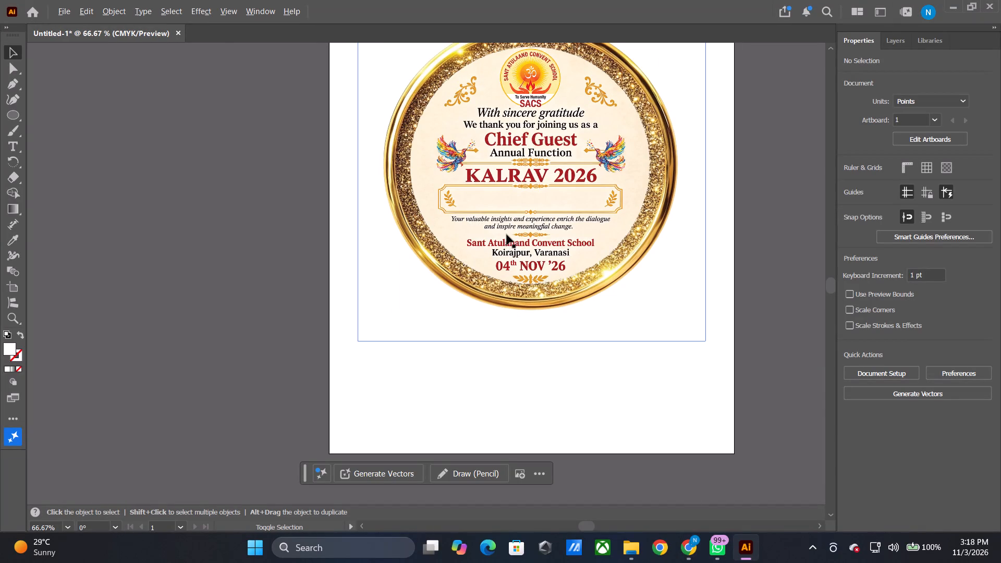
{"action": "scroll", "coordinate": [507, 235], "scroll_direction": "up", "scroll_amount": 1, "text": "alt+shift"}
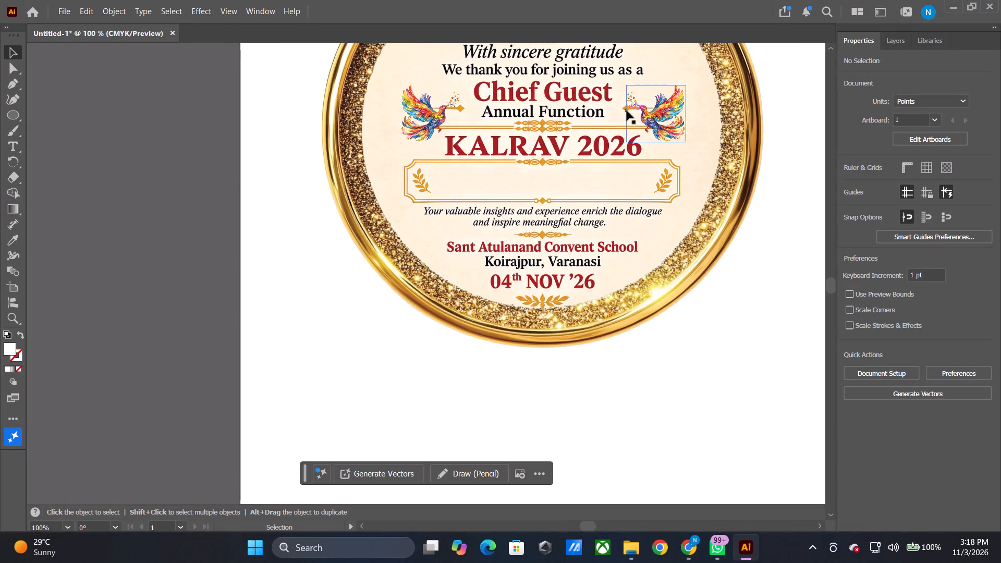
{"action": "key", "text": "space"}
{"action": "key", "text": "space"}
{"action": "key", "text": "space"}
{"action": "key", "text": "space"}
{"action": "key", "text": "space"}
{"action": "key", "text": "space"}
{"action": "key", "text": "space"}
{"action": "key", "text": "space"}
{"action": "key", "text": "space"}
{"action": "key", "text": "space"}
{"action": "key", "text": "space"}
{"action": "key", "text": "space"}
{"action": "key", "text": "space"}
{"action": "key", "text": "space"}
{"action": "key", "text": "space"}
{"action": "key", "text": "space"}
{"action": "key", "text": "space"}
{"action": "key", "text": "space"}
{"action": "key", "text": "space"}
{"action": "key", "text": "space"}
{"action": "left_click_drag", "start_coordinate": [617, 115], "coordinate": [599, 229]}
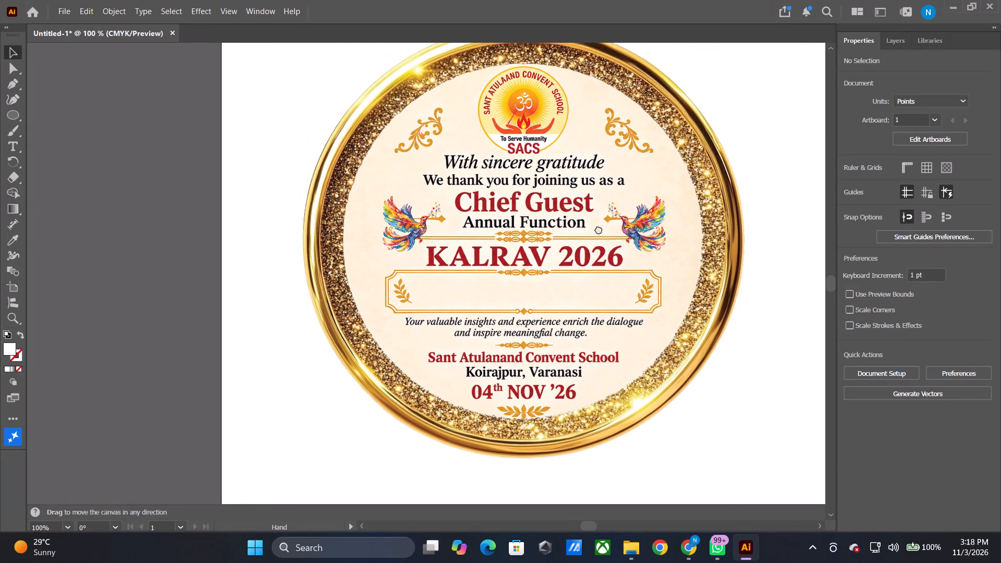
{"action": "left_click_drag", "start_coordinate": [599, 229], "coordinate": [604, 252]}
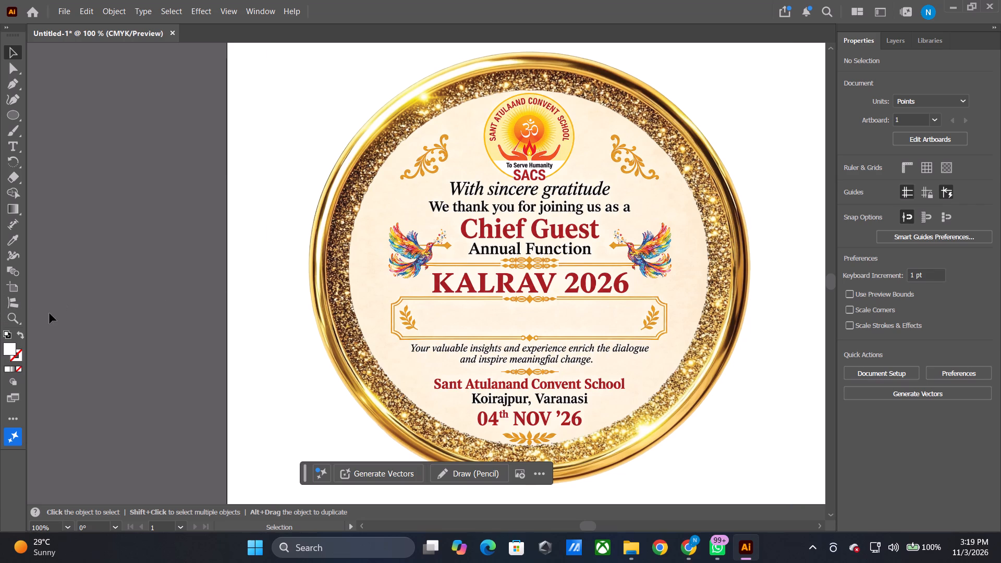
Start a text line inside the blank gold frame below KALRAV 2026 and clear its placeholder text.
{"action": "left_click", "coordinate": [8, 148]}
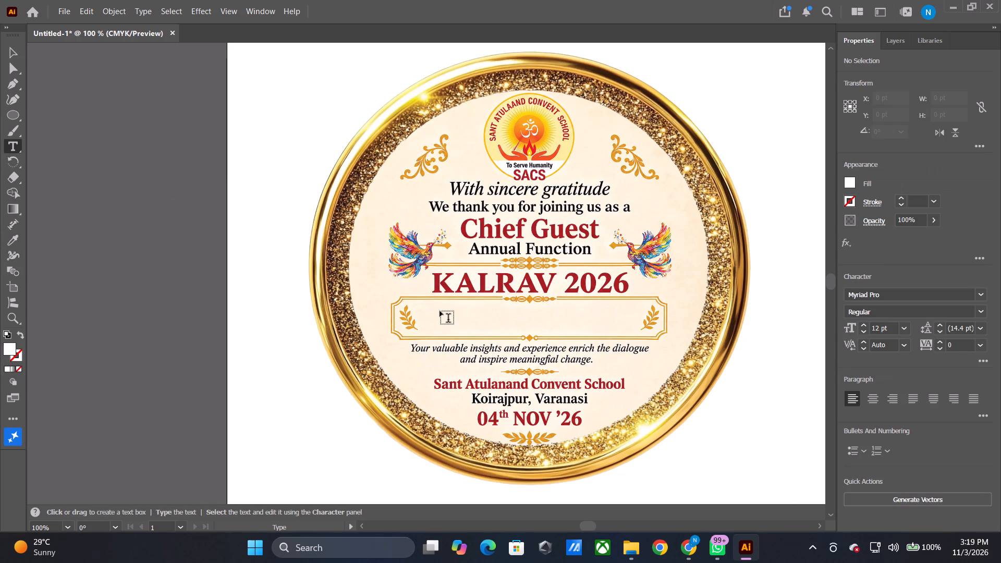
{"action": "left_click", "coordinate": [440, 311]}
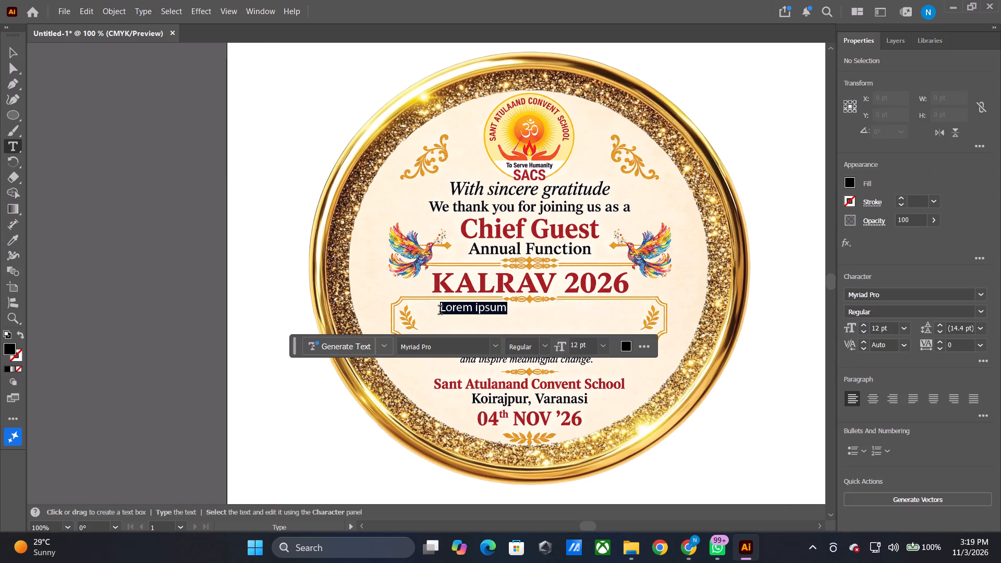
{"action": "key", "text": "BackSpace"}
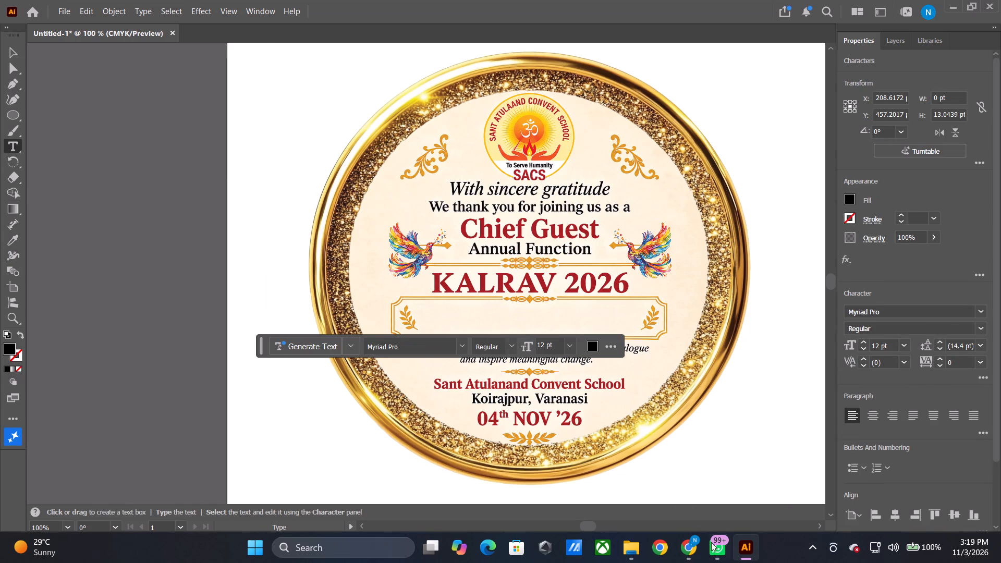
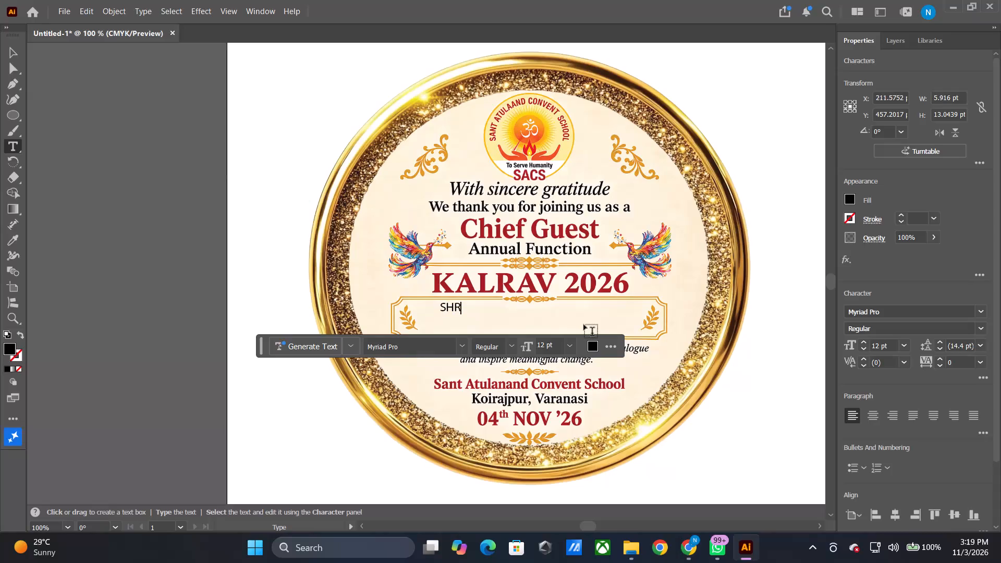
Complete the chief guest's name in capitals, with the SHRI prefix, in the text line inside the gold frame.
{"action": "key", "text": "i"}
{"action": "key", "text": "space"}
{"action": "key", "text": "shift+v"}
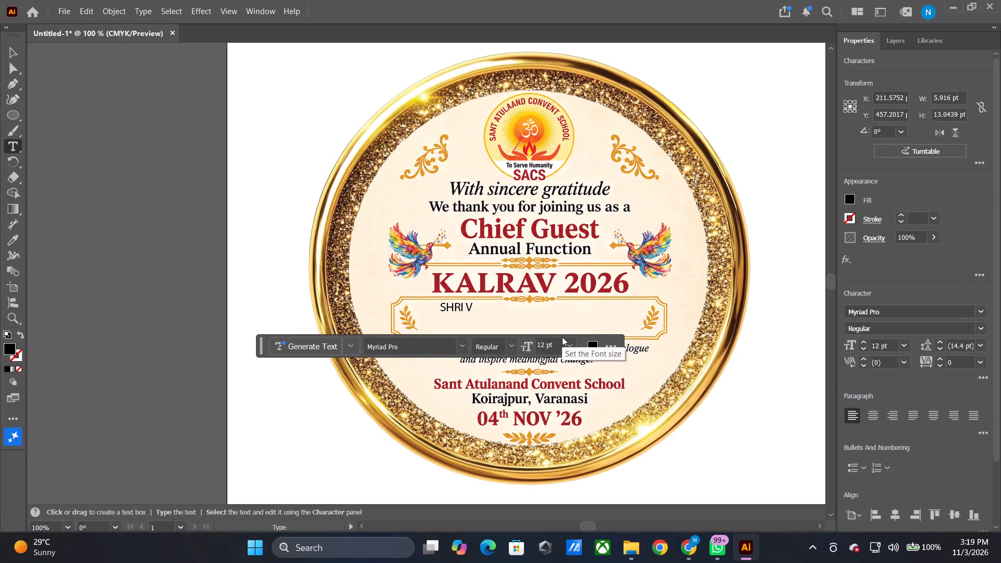
{"action": "left_click", "coordinate": [559, 338]}
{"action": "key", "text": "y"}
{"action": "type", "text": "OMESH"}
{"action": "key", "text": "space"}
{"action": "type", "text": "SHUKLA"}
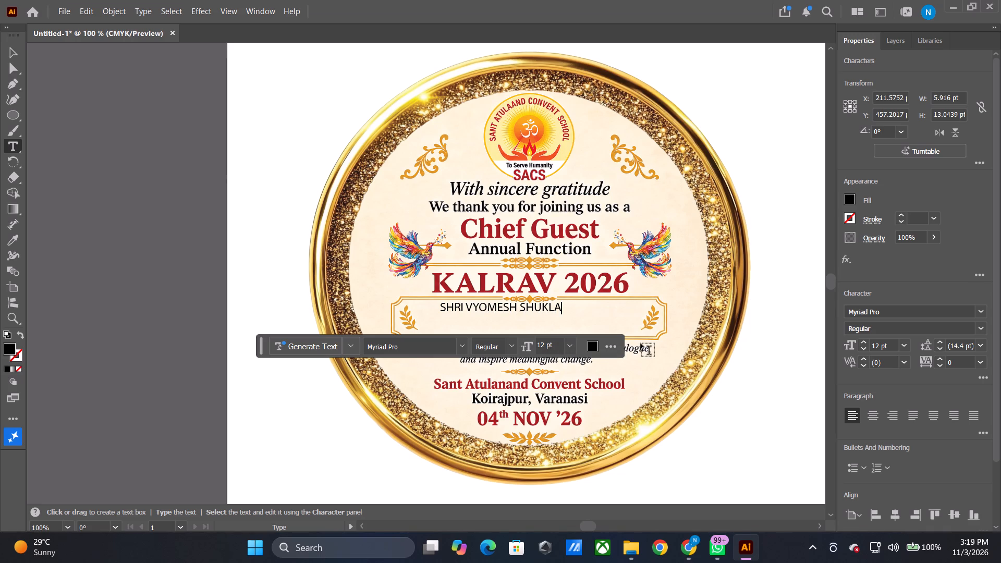
Move the guest name text slightly across and down to sit more centrally inside the gold frame.
{"action": "left_click", "coordinate": [15, 53]}
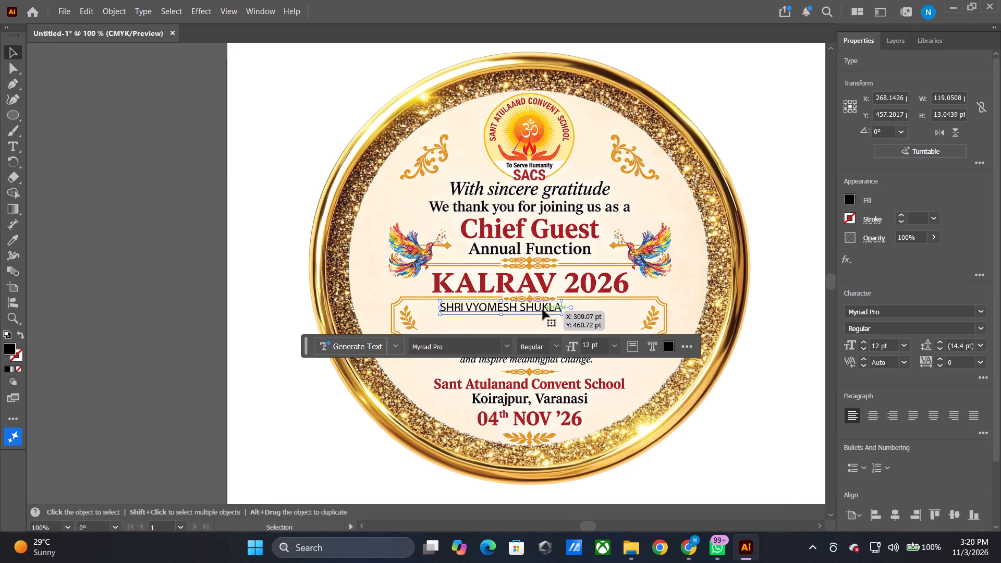
{"action": "left_click_drag", "start_coordinate": [543, 310], "coordinate": [563, 316]}
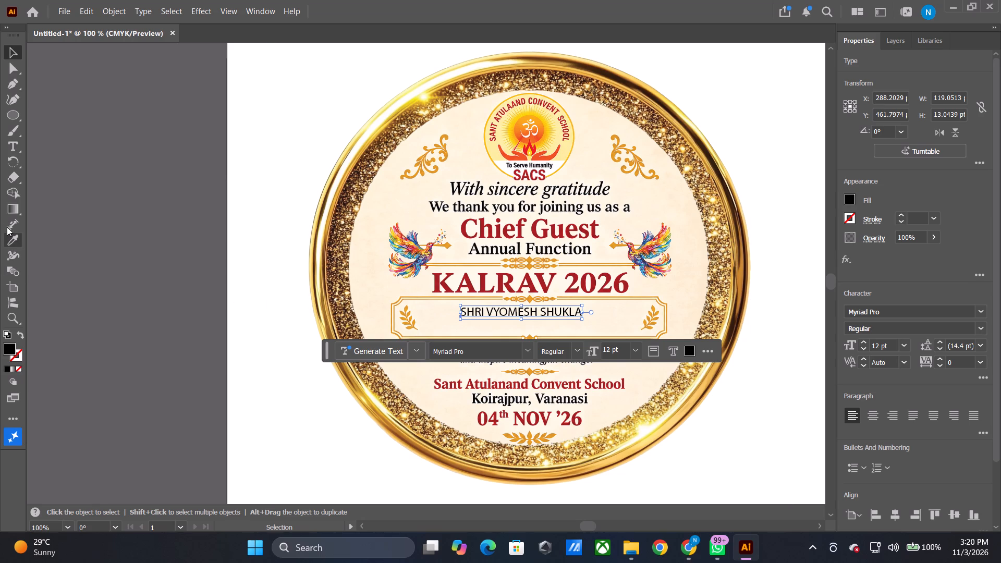
Compare typefaces for the guest name text and set its font to Century.
{"action": "left_click", "coordinate": [979, 315]}
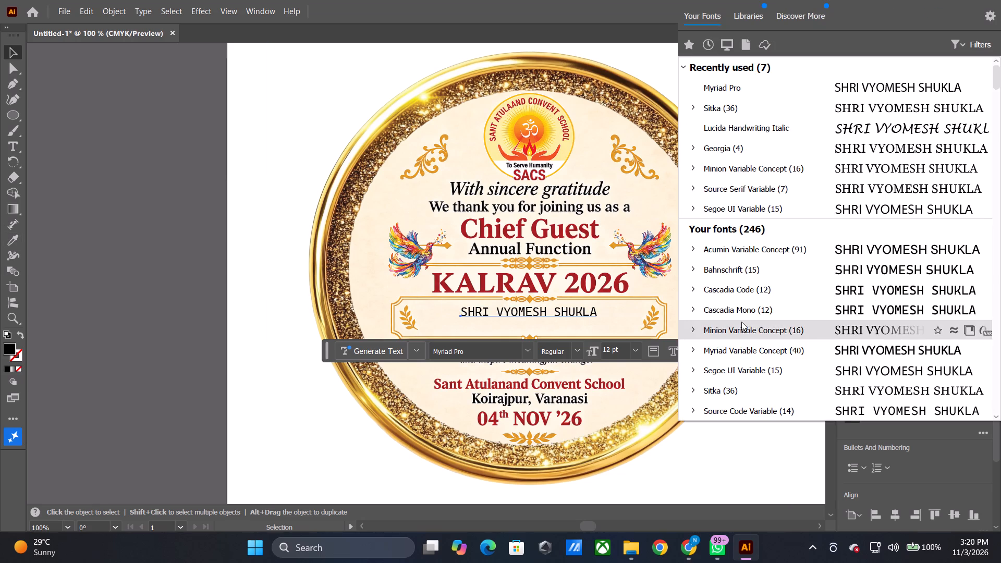
{"action": "scroll", "coordinate": [840, 333], "scroll_direction": "down", "scroll_amount": 6}
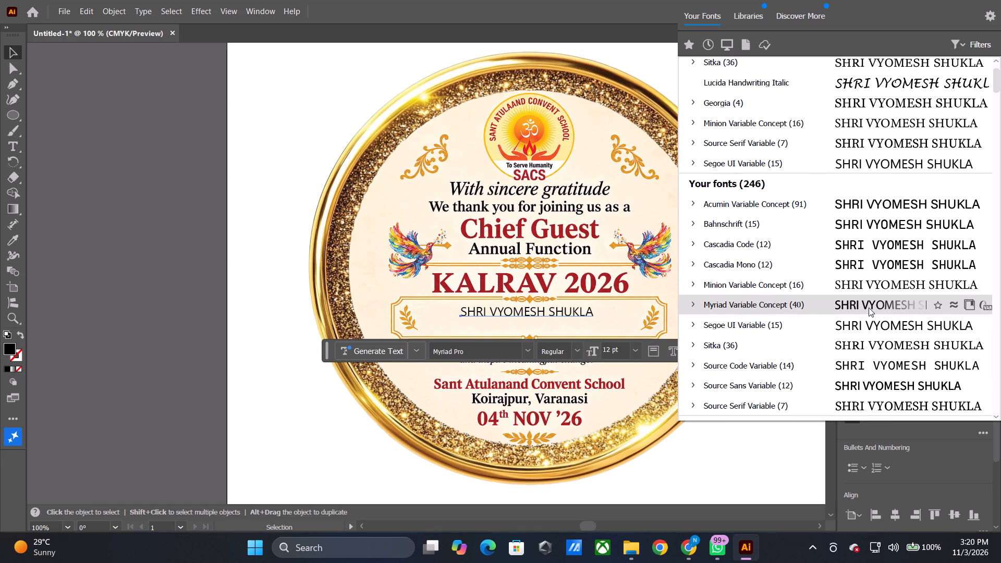
{"action": "scroll", "coordinate": [868, 359], "scroll_direction": "down", "scroll_amount": 9}
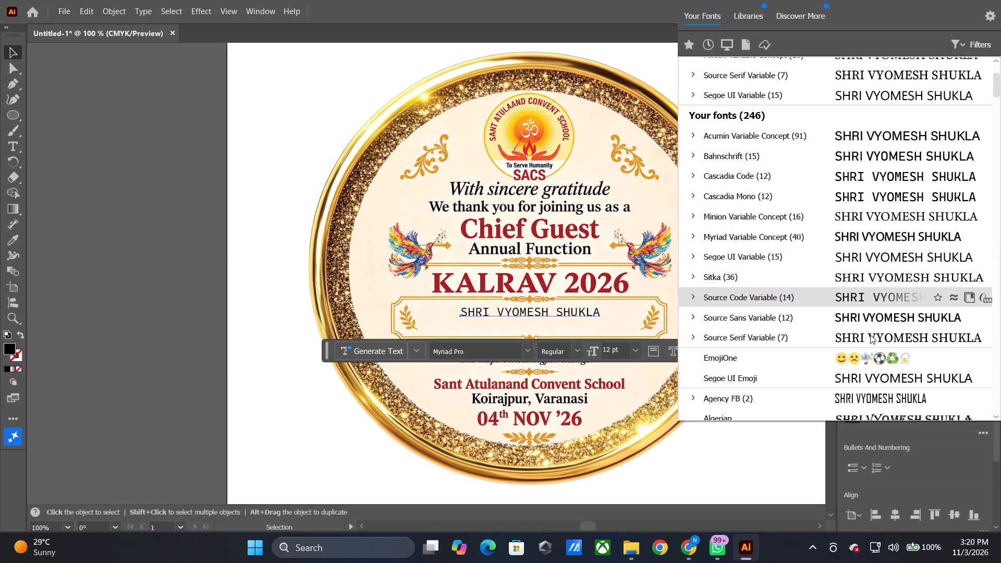
{"action": "scroll", "coordinate": [857, 370], "scroll_direction": "down", "scroll_amount": 12}
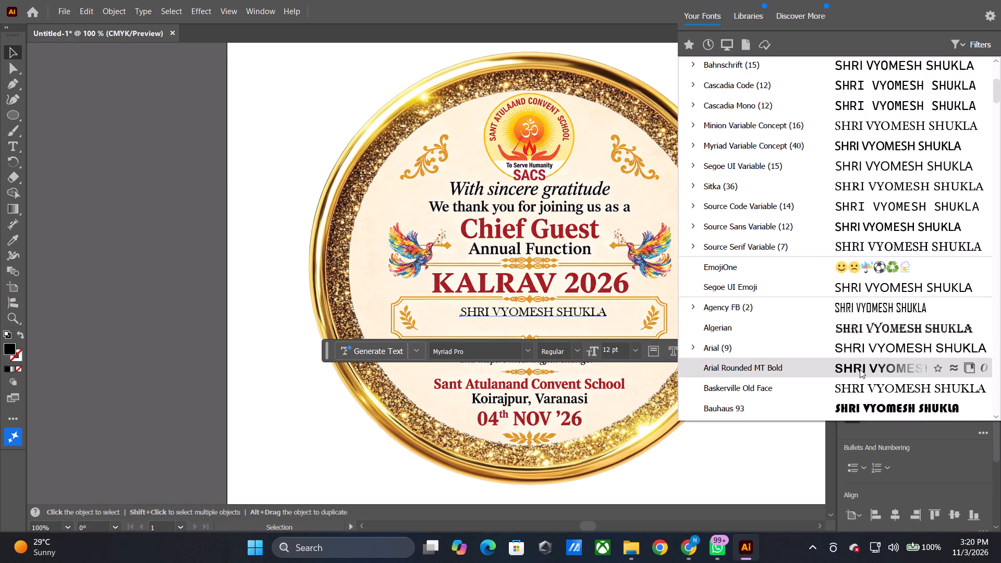
{"action": "scroll", "coordinate": [860, 369], "scroll_direction": "down", "scroll_amount": 13}
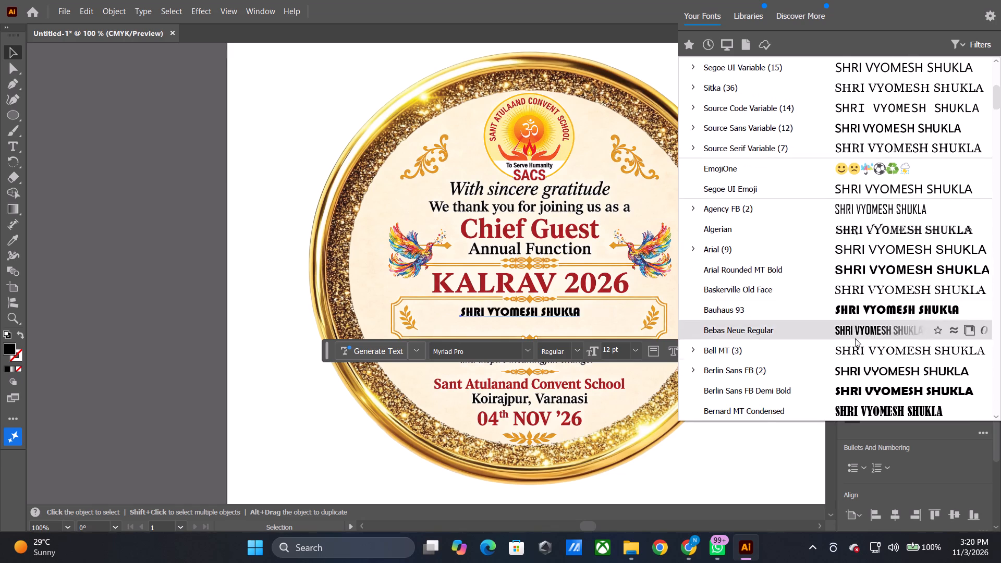
{"action": "scroll", "coordinate": [860, 359], "scroll_direction": "down", "scroll_amount": 2}
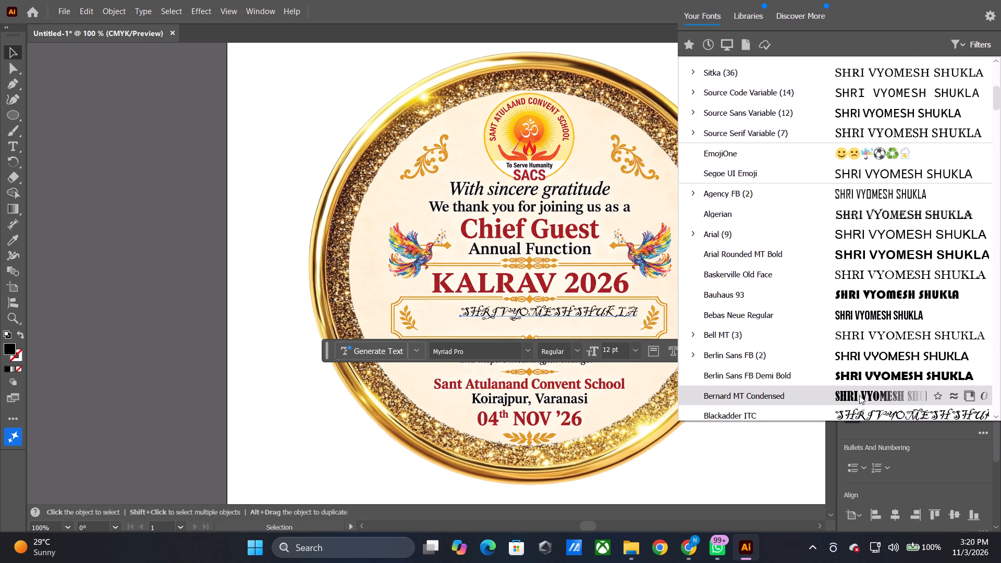
{"action": "scroll", "coordinate": [860, 365], "scroll_direction": "down", "scroll_amount": 10}
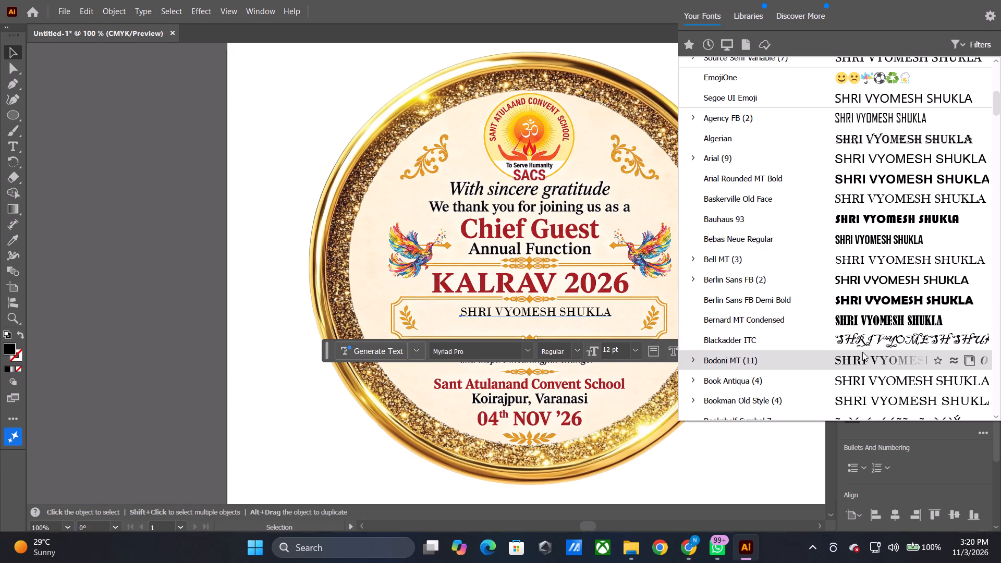
{"action": "scroll", "coordinate": [863, 400], "scroll_direction": "down", "scroll_amount": 12}
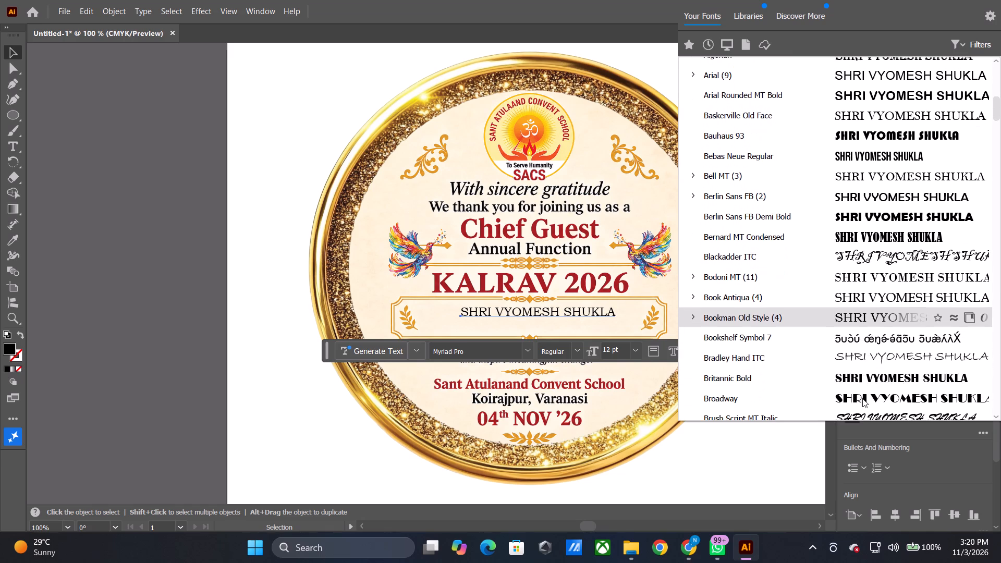
{"action": "scroll", "coordinate": [862, 398], "scroll_direction": "down", "scroll_amount": 1}
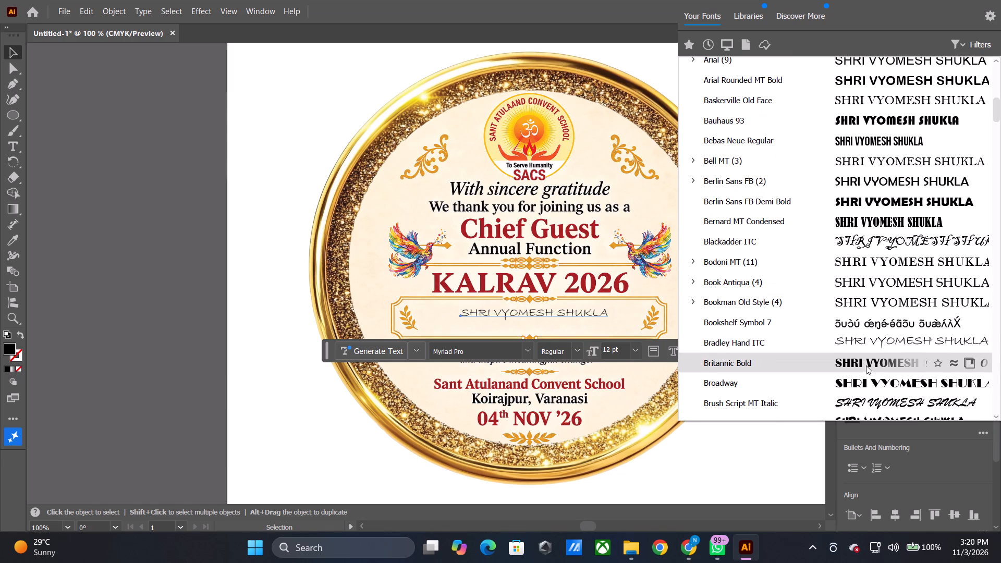
{"action": "scroll", "coordinate": [866, 371], "scroll_direction": "down", "scroll_amount": 14}
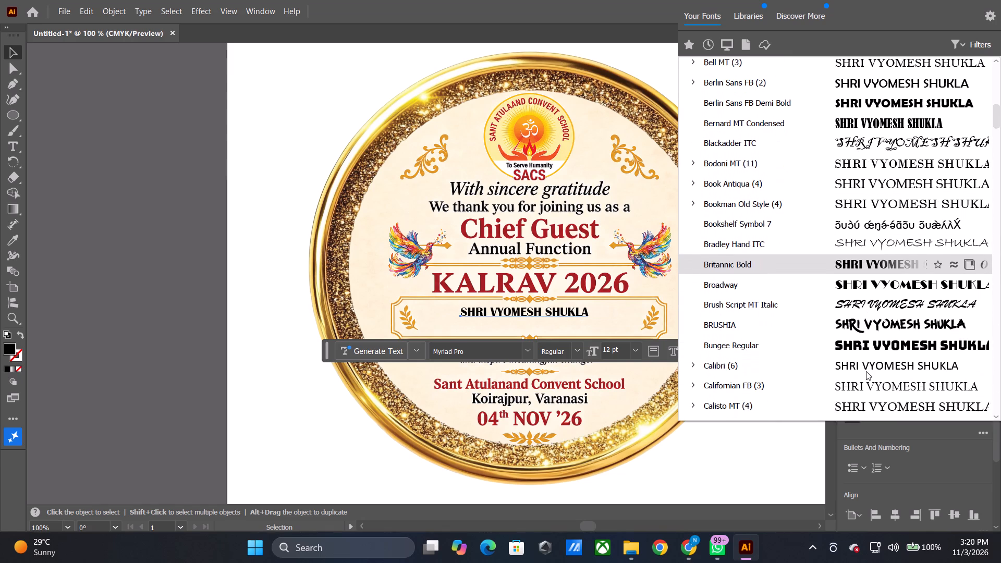
{"action": "scroll", "coordinate": [853, 400], "scroll_direction": "down", "scroll_amount": 9}
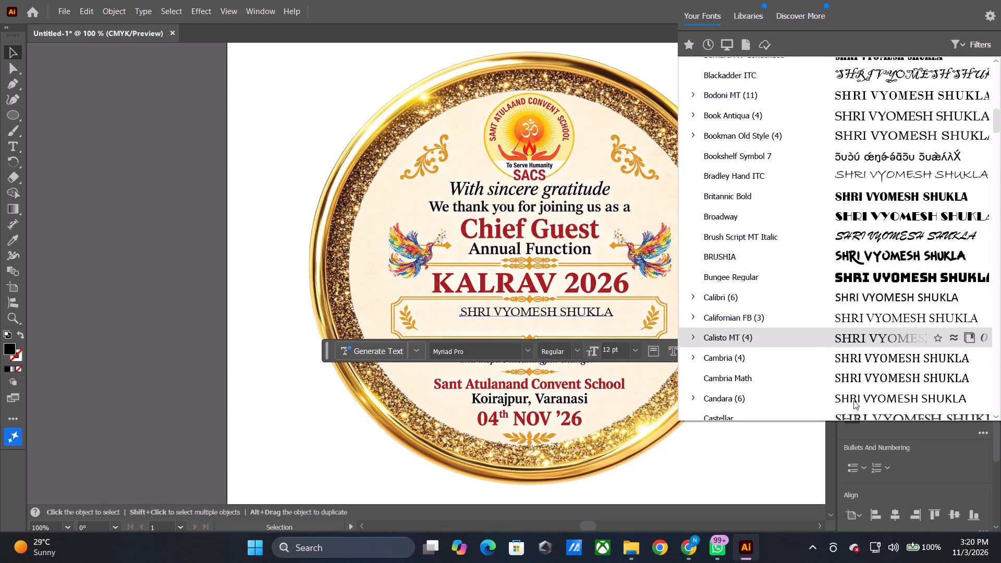
{"action": "scroll", "coordinate": [853, 400], "scroll_direction": "down", "scroll_amount": 5}
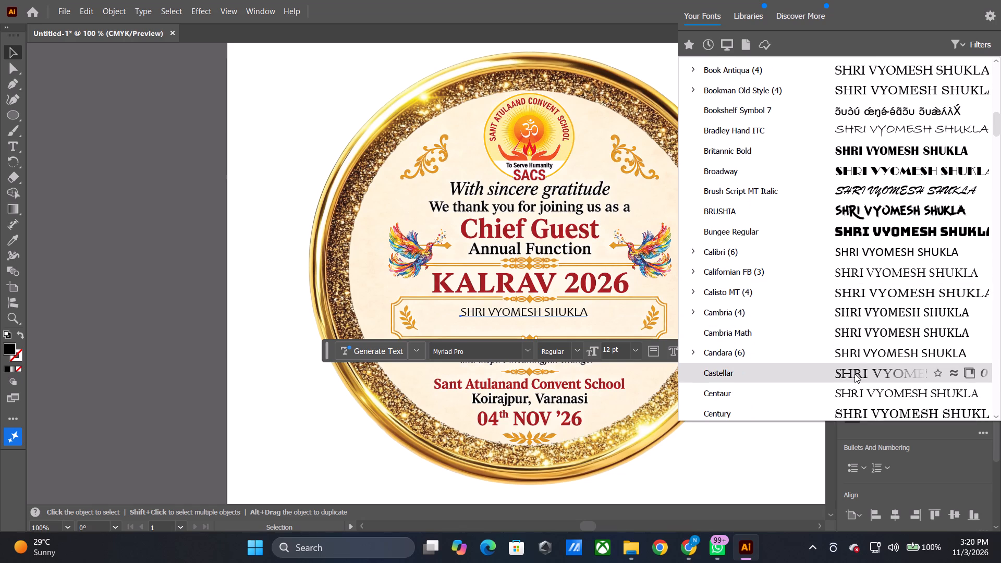
{"action": "scroll", "coordinate": [852, 388], "scroll_direction": "down", "scroll_amount": 6}
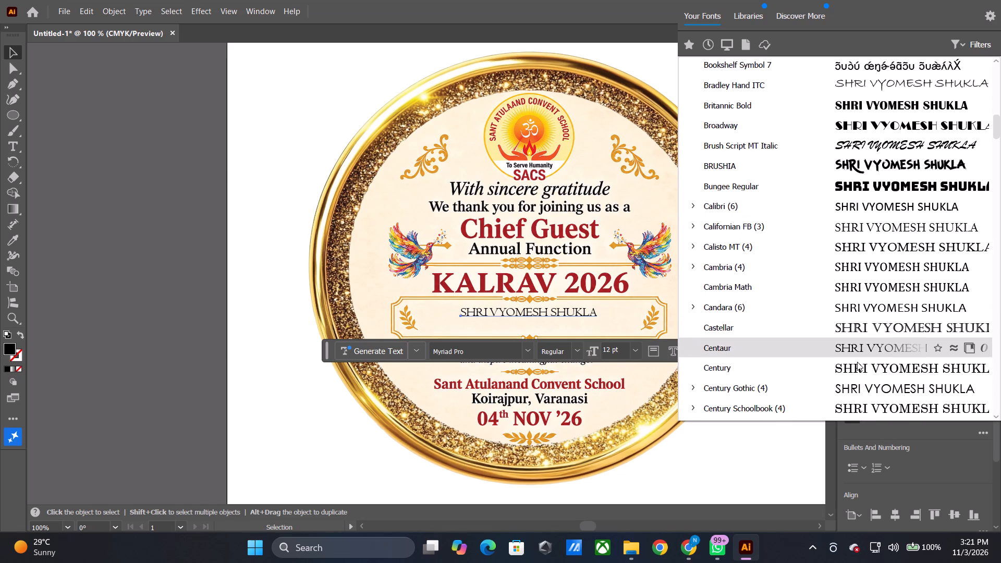
{"action": "left_click", "coordinate": [857, 362]}
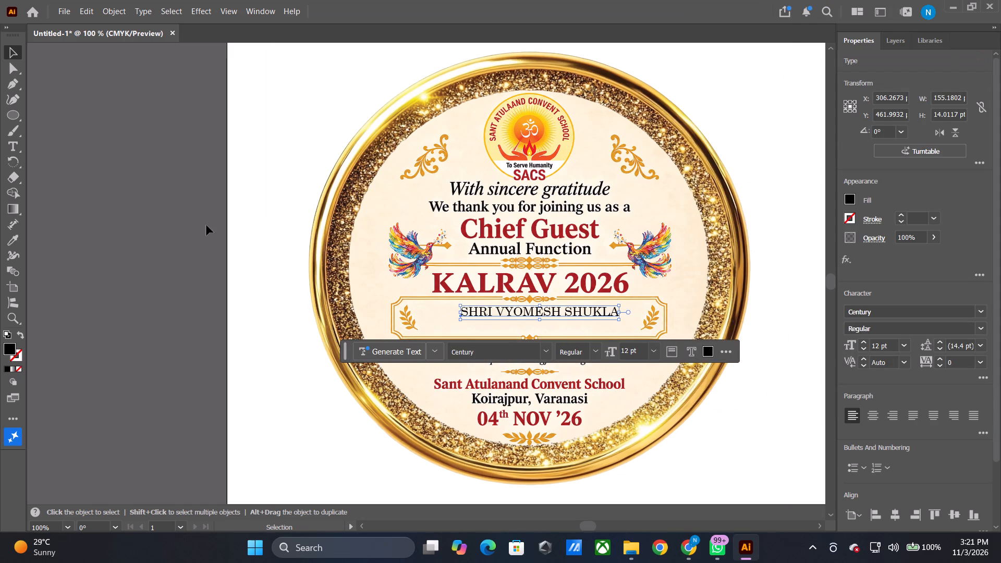
Set the guest name's fill to a dark red similar to the KALRAV 2026 heading.
{"action": "double_click", "coordinate": [9, 350]}
{"action": "left_click_drag", "start_coordinate": [662, 326], "coordinate": [696, 372]}
{"action": "left_click_drag", "start_coordinate": [728, 290], "coordinate": [738, 447]}
{"action": "left_click_drag", "start_coordinate": [694, 288], "coordinate": [675, 325]}
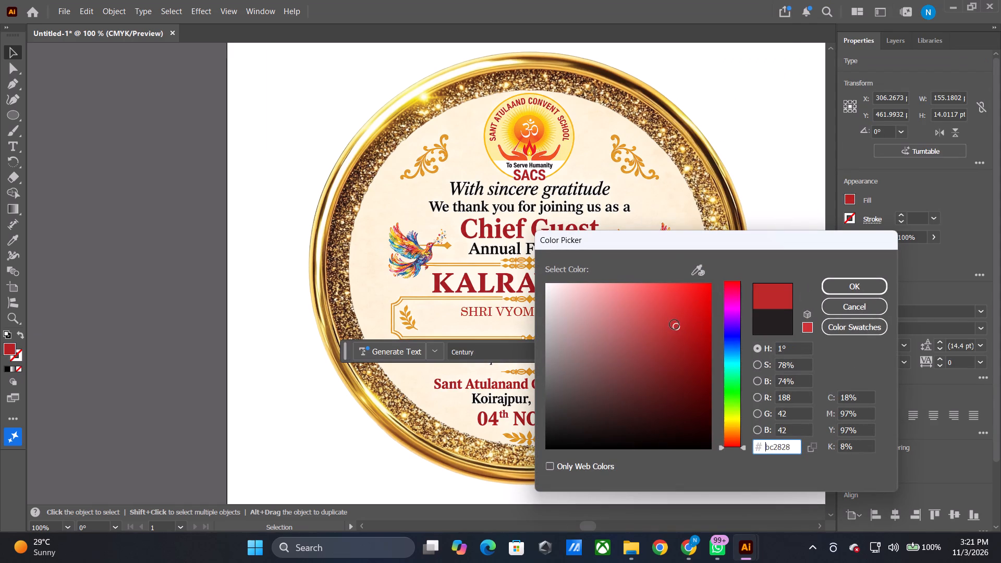
{"action": "left_click_drag", "start_coordinate": [675, 325], "coordinate": [669, 372]}
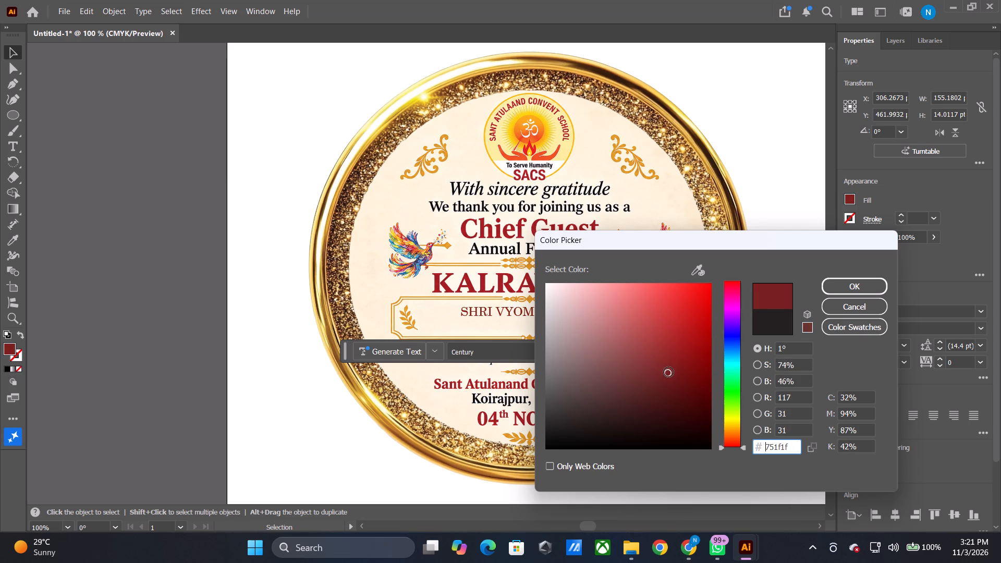
{"action": "left_click_drag", "start_coordinate": [669, 372], "coordinate": [694, 355]}
{"action": "left_click", "coordinate": [859, 285]}
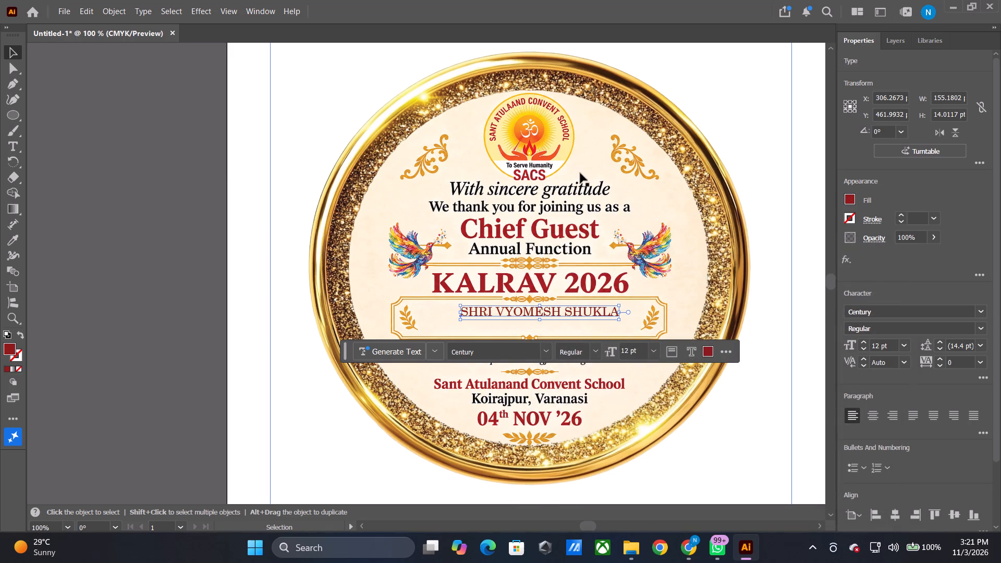
Enlarge the guest name proportionally to about 188 by 17 pt and recentre it in the gold frame.
{"action": "left_click", "coordinate": [538, 321], "text": "shift"}
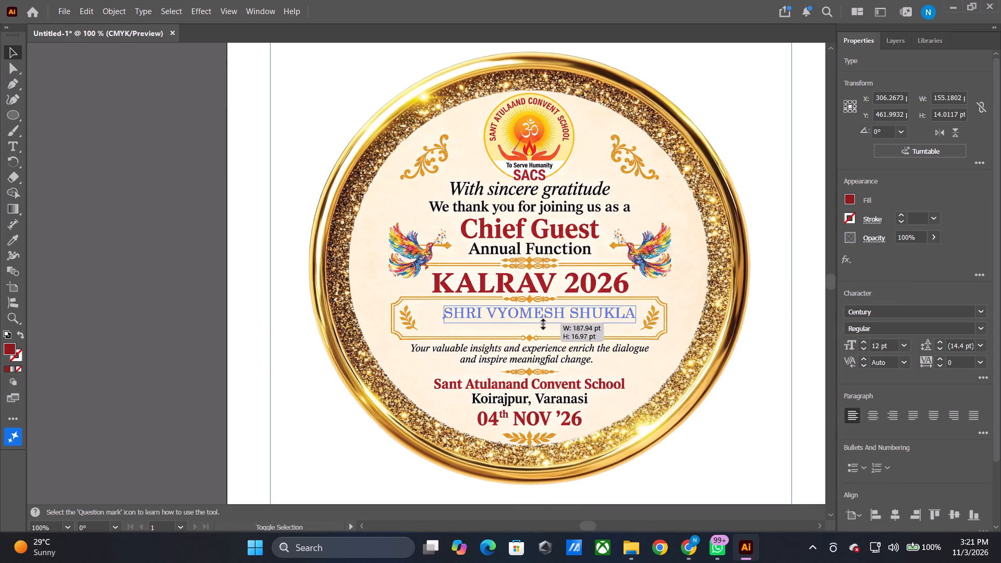
{"action": "left_click_drag", "start_coordinate": [538, 316], "coordinate": [532, 315]}
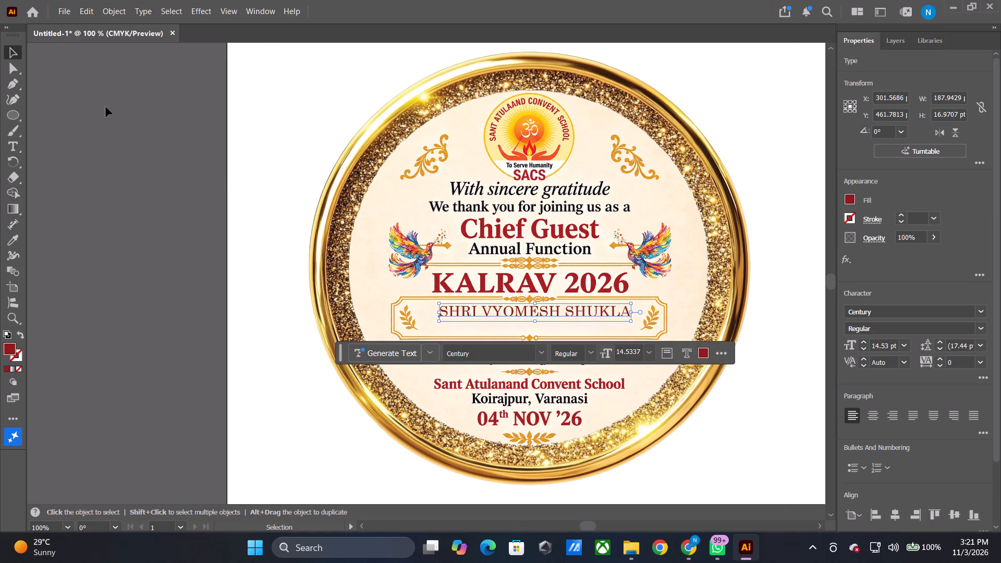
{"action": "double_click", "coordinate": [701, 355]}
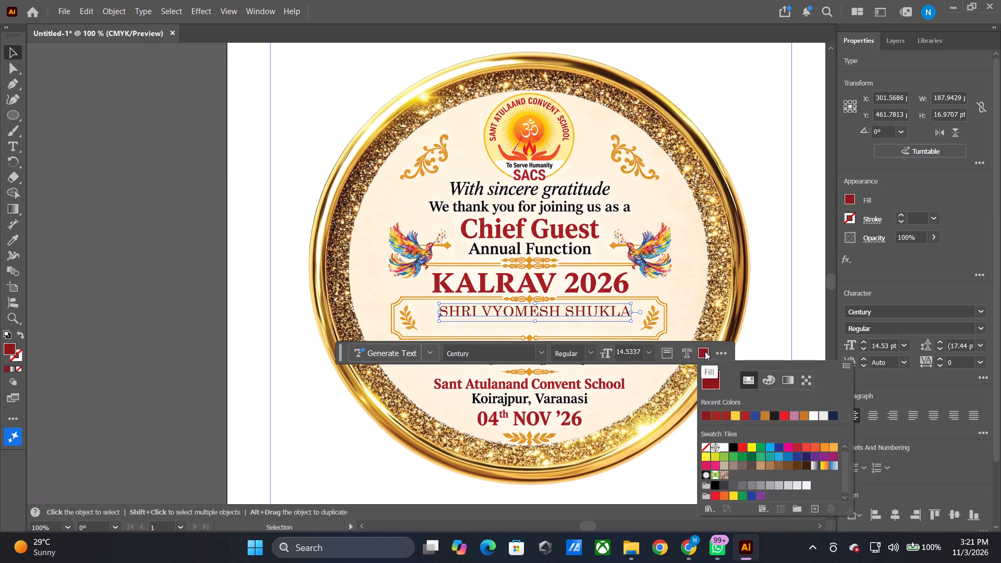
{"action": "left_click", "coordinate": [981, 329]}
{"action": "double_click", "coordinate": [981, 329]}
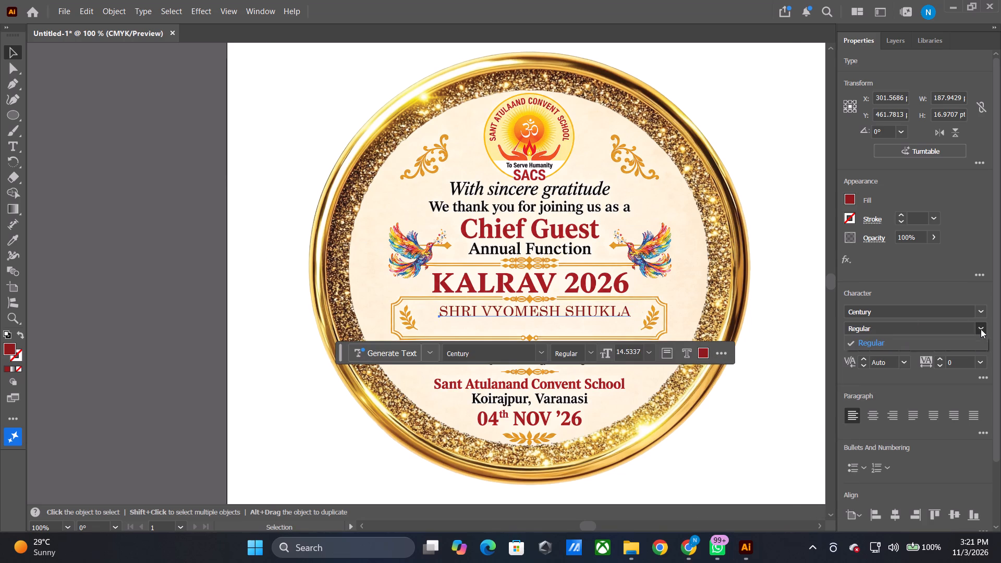
Compare typefaces for the guest name text in the gold frame and set its font to Georgia.
{"action": "left_click", "coordinate": [981, 310]}
{"action": "left_click", "coordinate": [975, 312]}
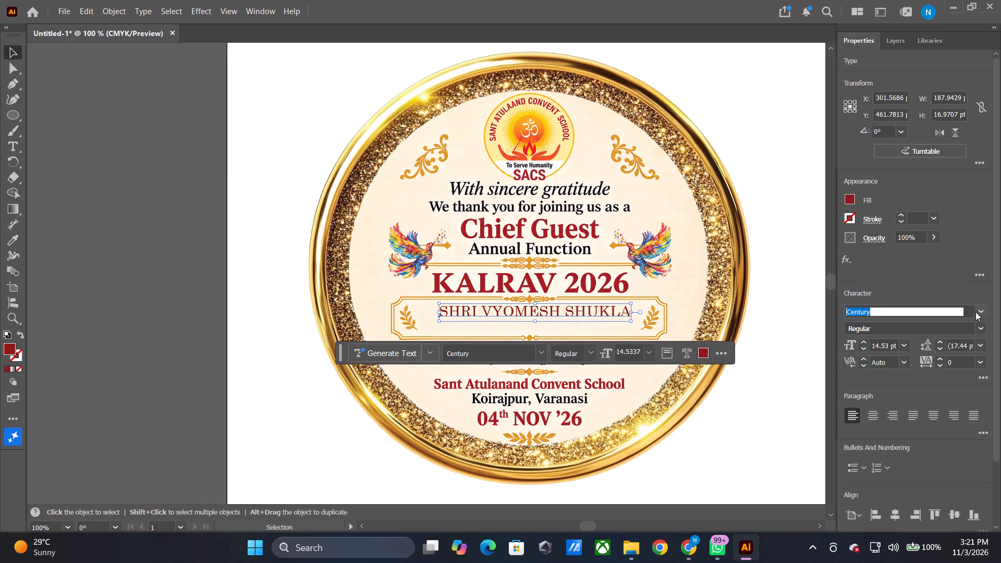
{"action": "left_click", "coordinate": [955, 310]}
{"action": "left_click", "coordinate": [968, 312]}
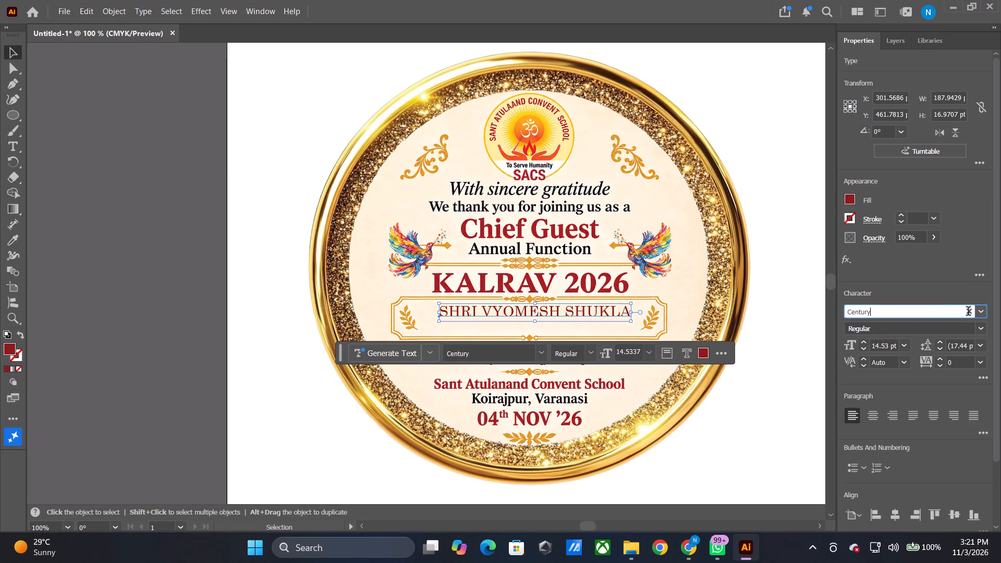
{"action": "left_click", "coordinate": [976, 315]}
{"action": "scroll", "coordinate": [900, 242], "scroll_direction": "down", "scroll_amount": 11}
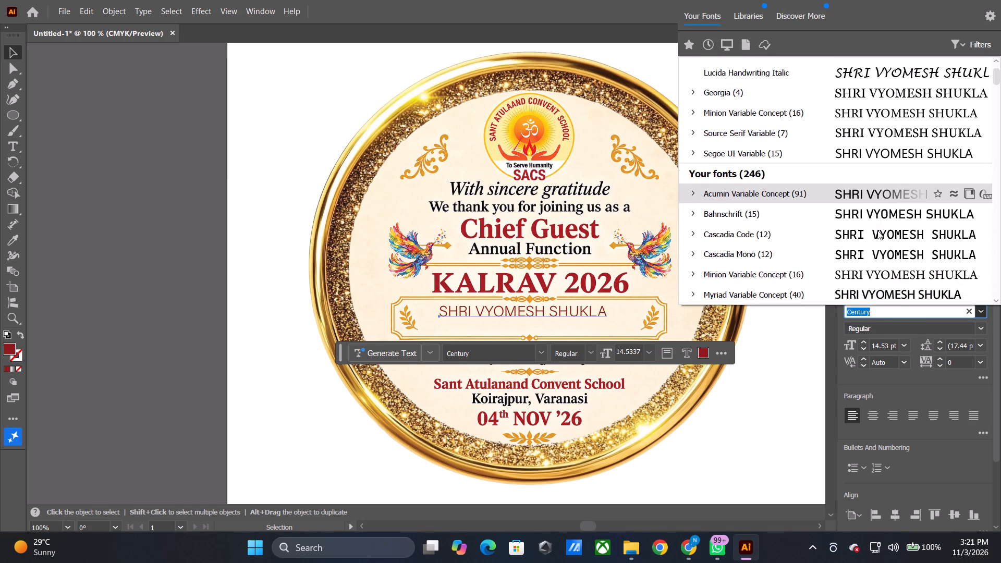
{"action": "scroll", "coordinate": [877, 230], "scroll_direction": "down", "scroll_amount": 20}
{"action": "scroll", "coordinate": [877, 230], "scroll_direction": "down", "scroll_amount": 18}
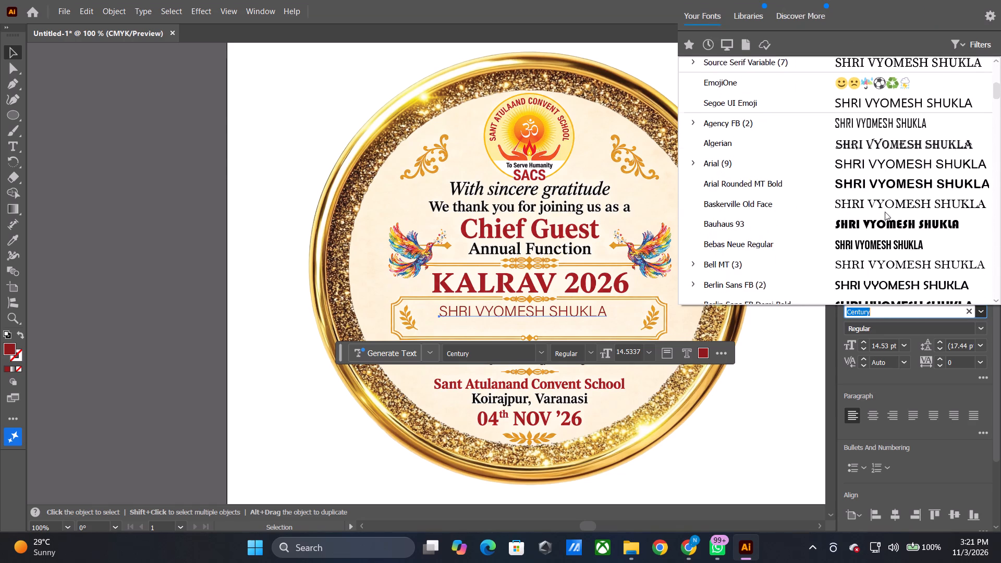
{"action": "scroll", "coordinate": [885, 212], "scroll_direction": "down", "scroll_amount": 20}
{"action": "scroll", "coordinate": [885, 212], "scroll_direction": "down", "scroll_amount": 18}
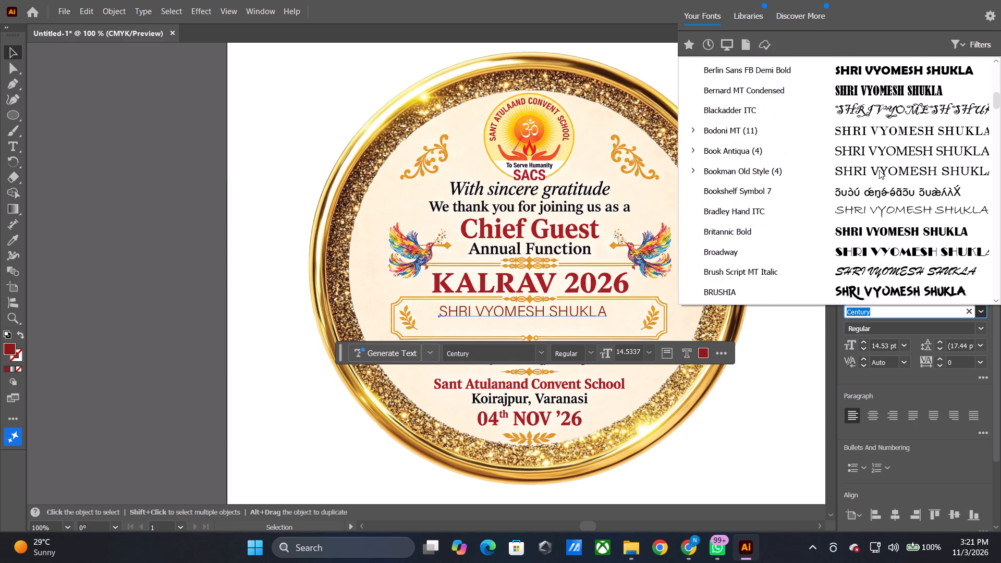
{"action": "scroll", "coordinate": [879, 170], "scroll_direction": "down", "scroll_amount": 18}
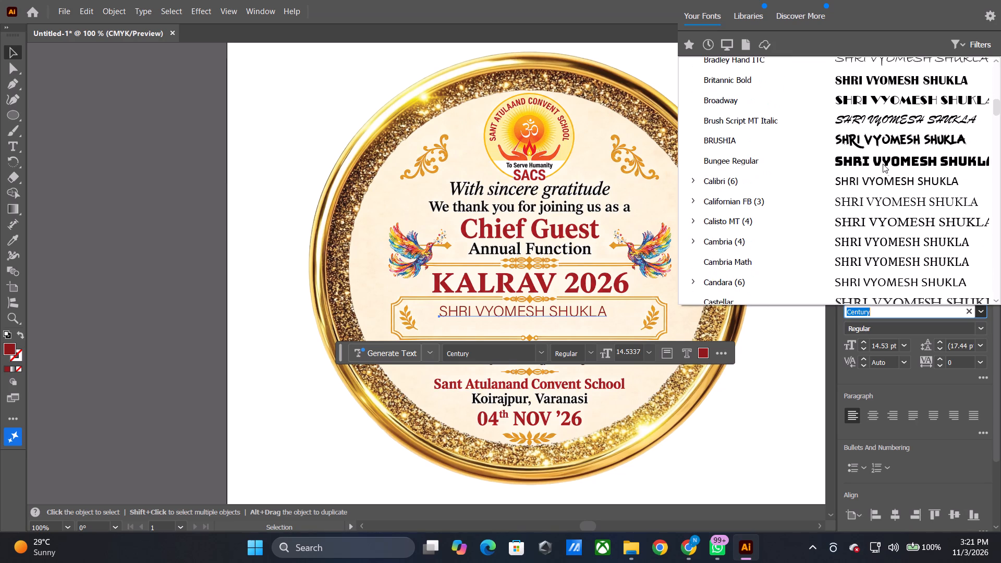
{"action": "scroll", "coordinate": [883, 210], "scroll_direction": "down", "scroll_amount": 10}
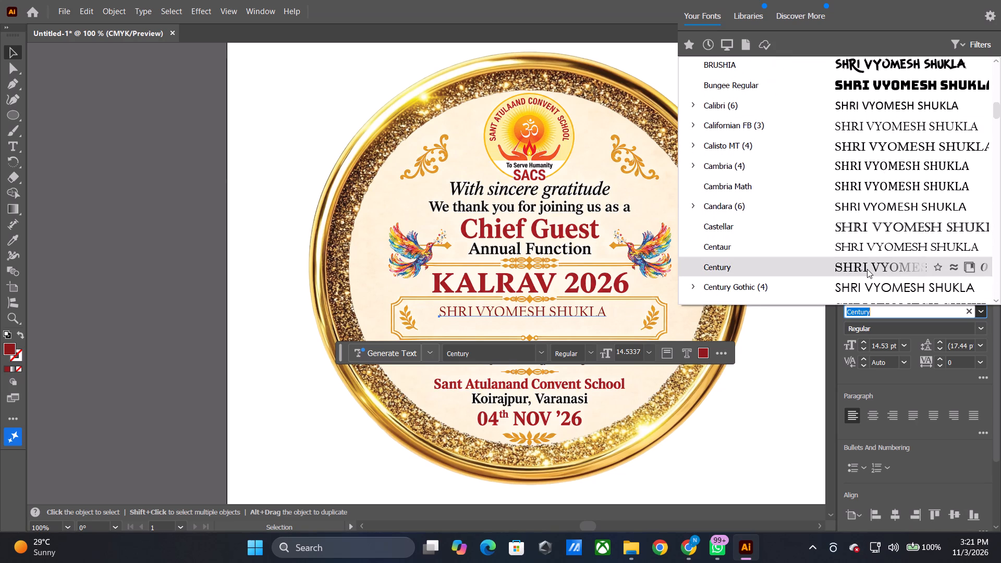
{"action": "scroll", "coordinate": [867, 269], "scroll_direction": "down", "scroll_amount": 20}
{"action": "scroll", "coordinate": [867, 269], "scroll_direction": "down", "scroll_amount": 7}
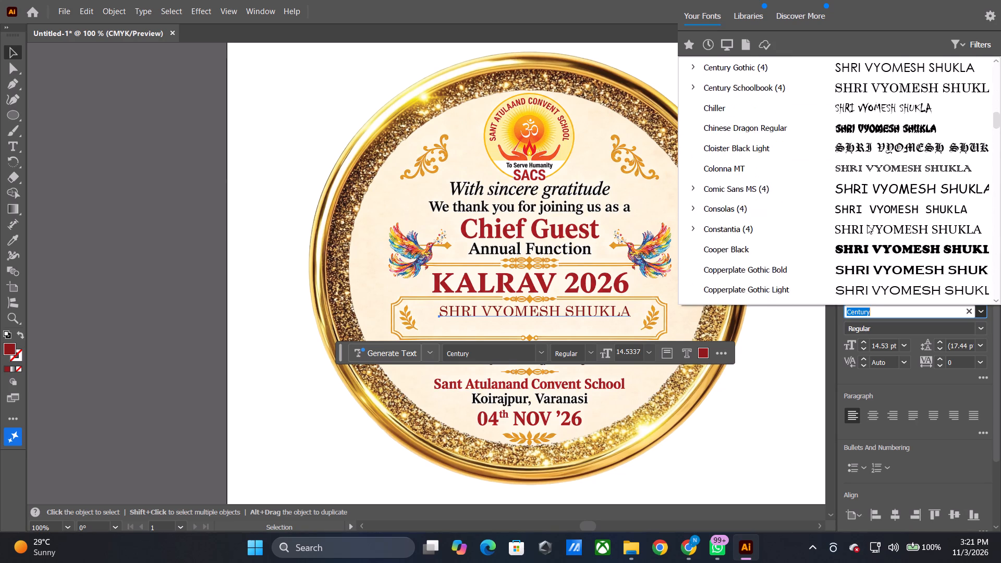
{"action": "scroll", "coordinate": [867, 225], "scroll_direction": "down", "scroll_amount": 20}
{"action": "scroll", "coordinate": [867, 225], "scroll_direction": "down", "scroll_amount": 10}
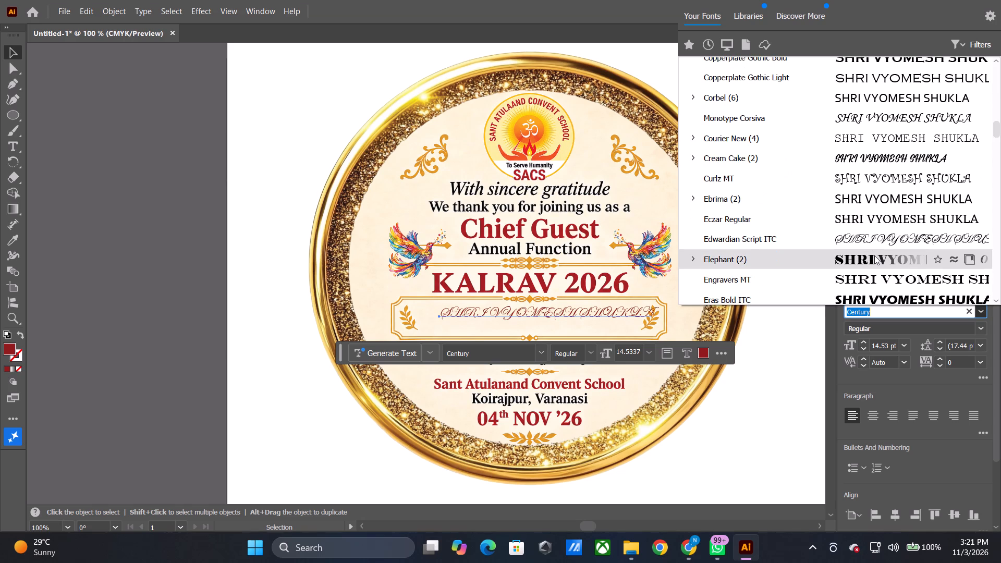
{"action": "scroll", "coordinate": [874, 255], "scroll_direction": "down", "scroll_amount": 2}
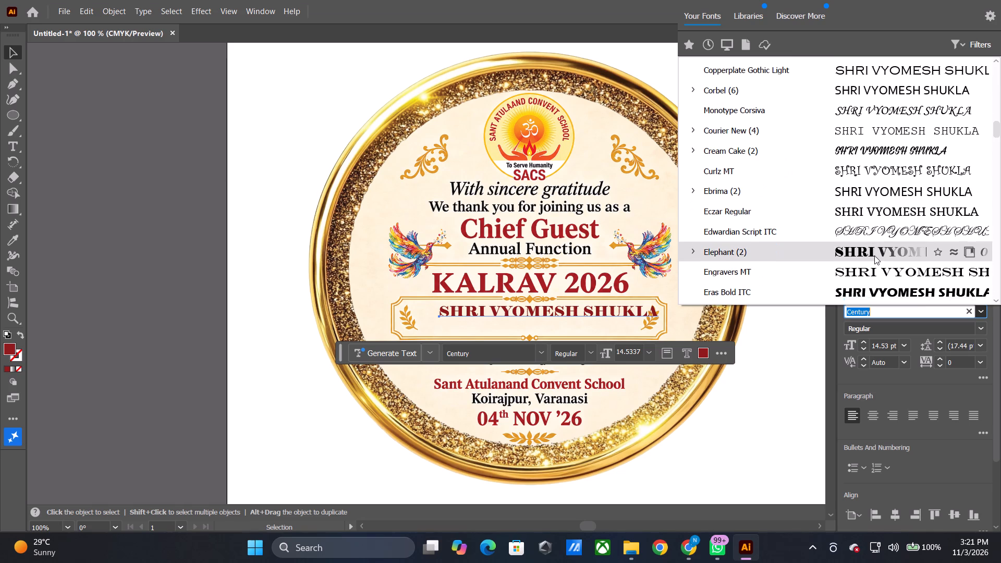
{"action": "scroll", "coordinate": [874, 255], "scroll_direction": "down", "scroll_amount": 2}
{"action": "scroll", "coordinate": [872, 246], "scroll_direction": "down", "scroll_amount": 20}
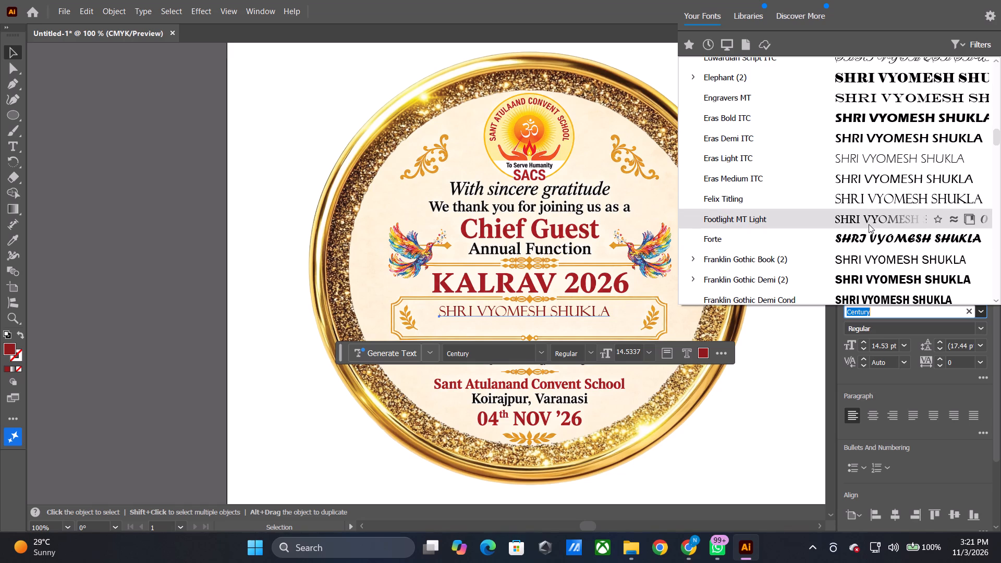
{"action": "scroll", "coordinate": [869, 224], "scroll_direction": "down", "scroll_amount": 12}
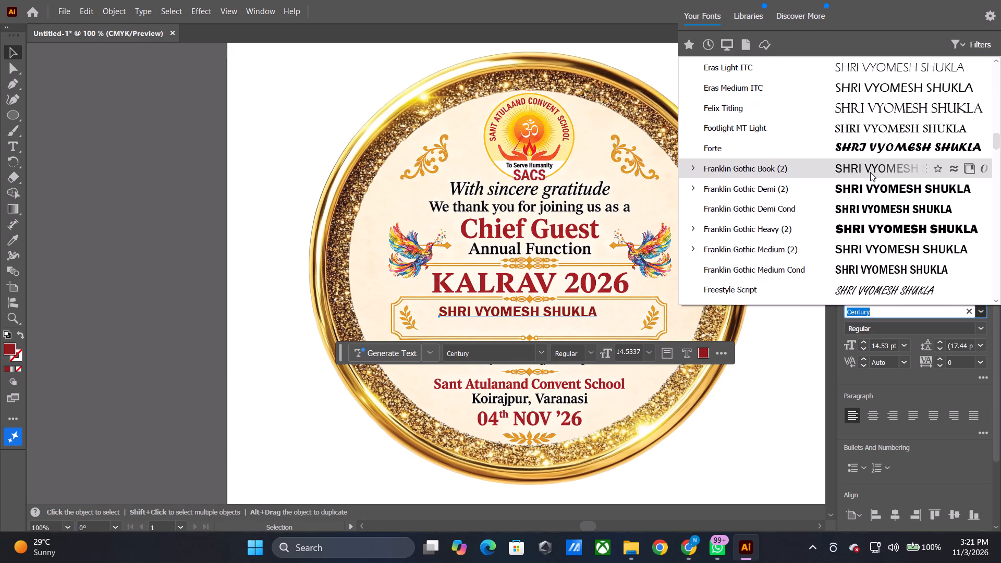
{"action": "scroll", "coordinate": [877, 265], "scroll_direction": "down", "scroll_amount": 3}
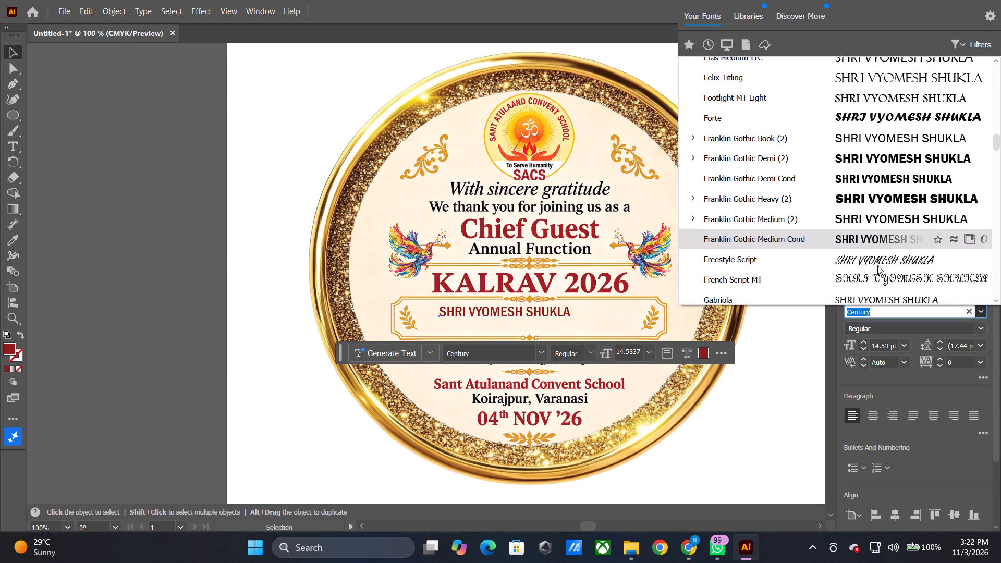
{"action": "scroll", "coordinate": [877, 265], "scroll_direction": "down", "scroll_amount": 20}
{"action": "scroll", "coordinate": [877, 265], "scroll_direction": "down", "scroll_amount": 2}
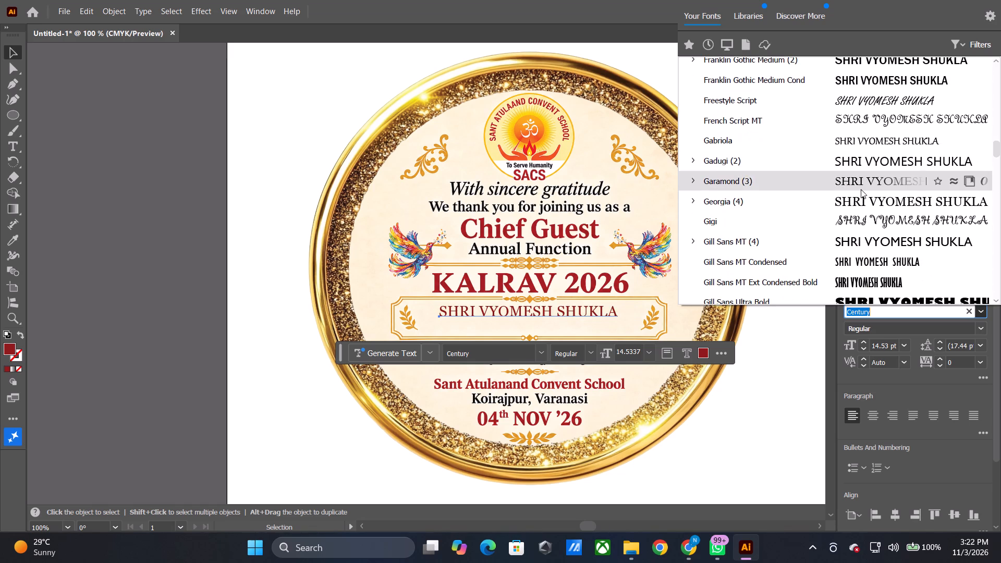
{"action": "left_click", "coordinate": [862, 196]}
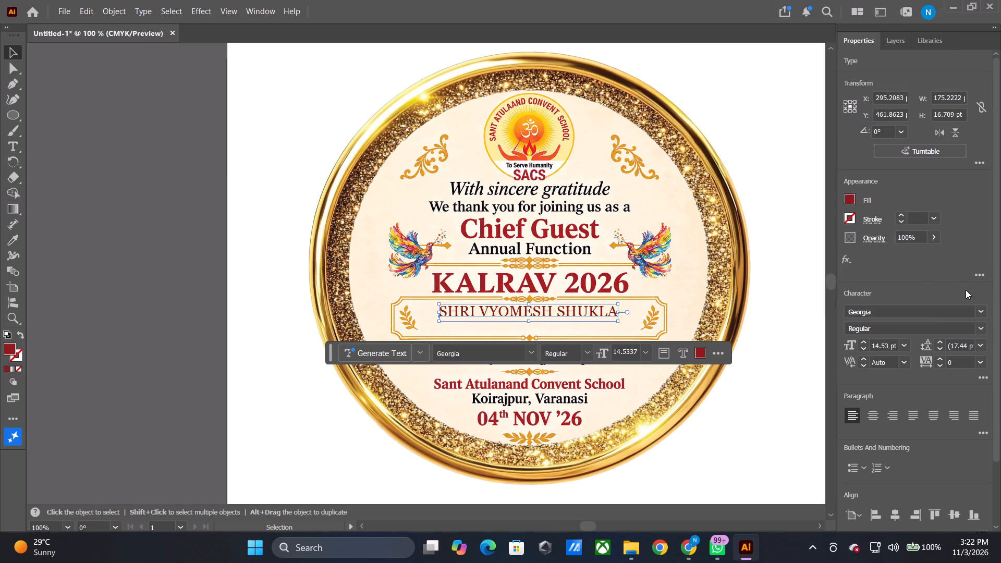
Set the guest name's font style to Bold.
{"action": "left_click", "coordinate": [978, 333]}
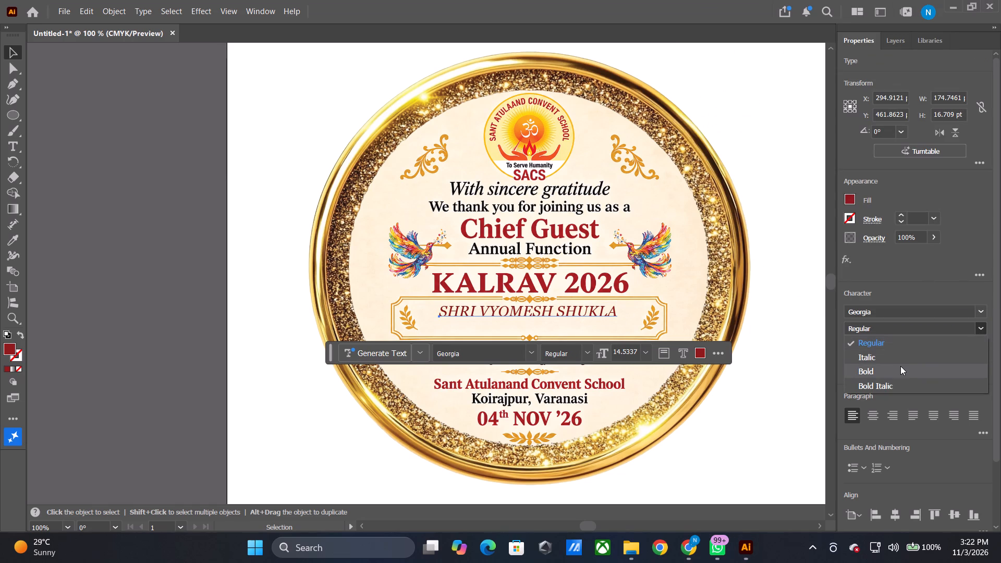
{"action": "left_click", "coordinate": [900, 366]}
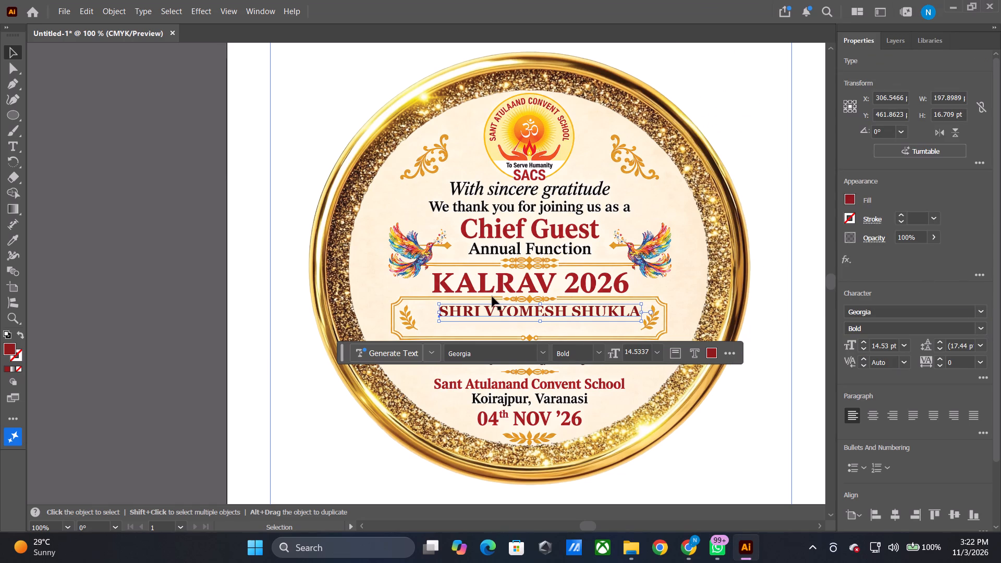
Nudge the guest name 8 pt left and 2 pt down to centre it in the gold frame, and deselect it.
{"action": "key", "text": "Down"}
{"action": "key", "text": "Down"}
{"action": "key", "text": "Down"}
{"action": "key", "text": "Left"}
{"action": "key", "text": "Left"}
{"action": "key", "text": "Left"}
{"action": "key", "text": "Left"}
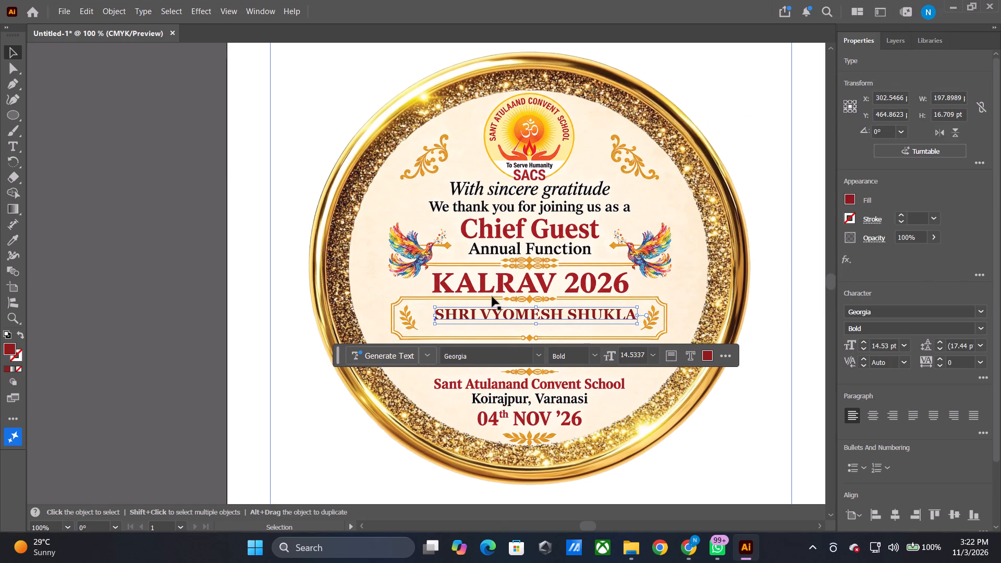
{"action": "key", "text": "Left"}
{"action": "key", "text": "Left"}
{"action": "key", "text": "Left"}
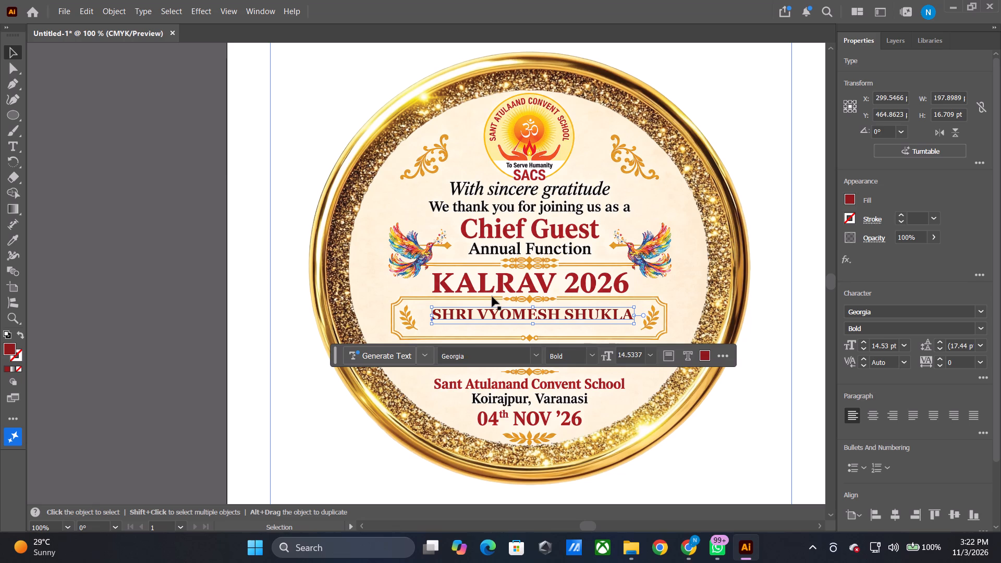
{"action": "key", "text": "Up"}
{"action": "key", "text": "Left"}
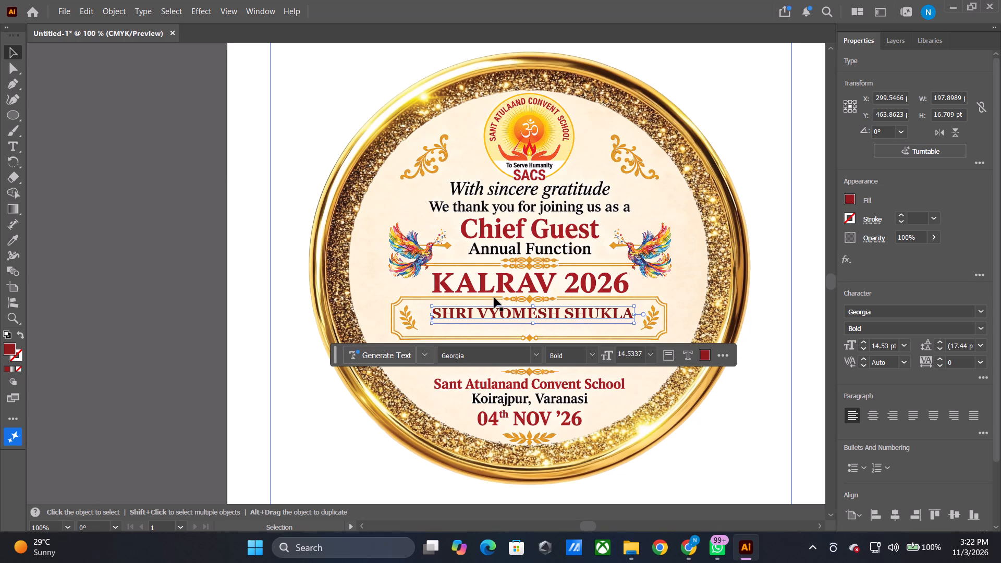
{"action": "left_click", "coordinate": [180, 213]}
Check the guest name's placement against the whole badge and reselect the name text.
{"action": "scroll", "coordinate": [189, 210], "scroll_direction": "down", "scroll_amount": 2, "text": "alt+shift"}
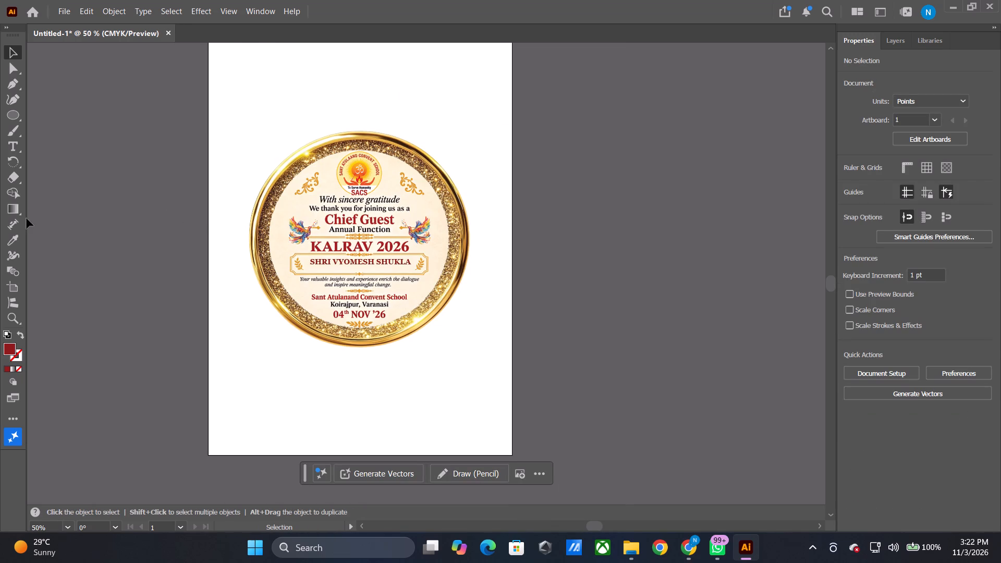
{"action": "scroll", "coordinate": [367, 259], "scroll_direction": "up", "scroll_amount": 2, "text": "alt+shift"}
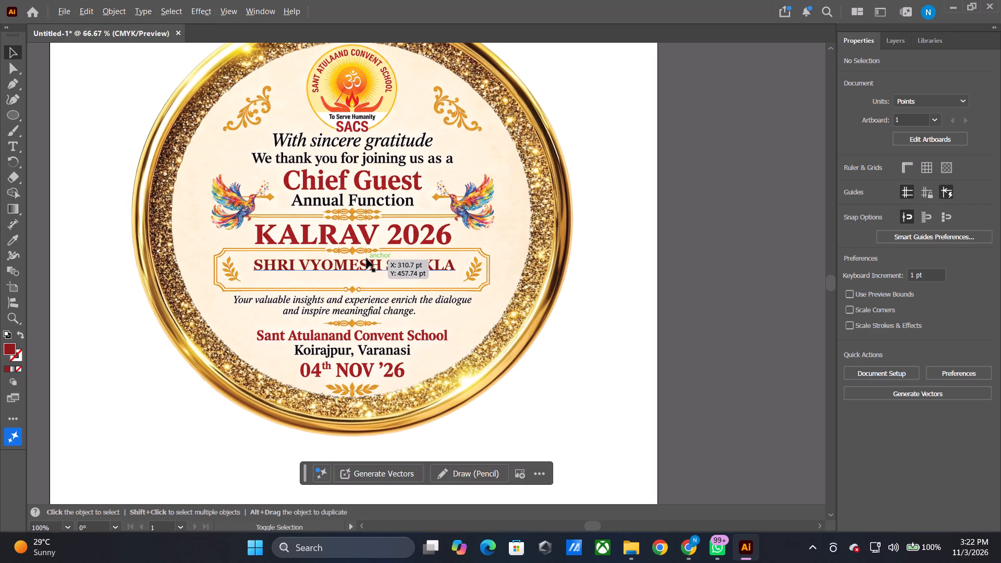
{"action": "left_click", "coordinate": [360, 263]}
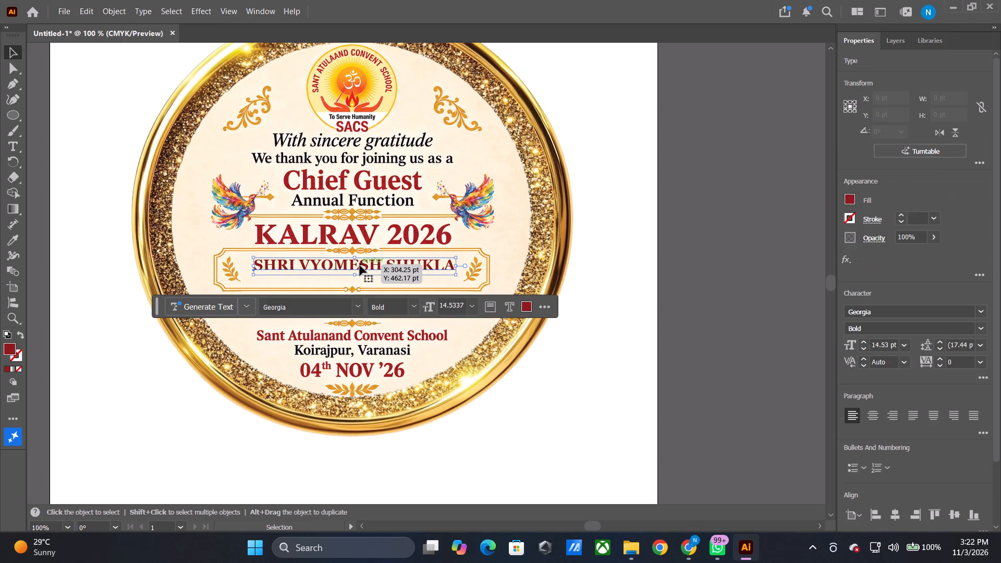
Duplicate the guest name text directly below the original, inside the gold frame.
{"action": "left_click_drag", "start_coordinate": [360, 265], "coordinate": [361, 284], "text": "alt"}
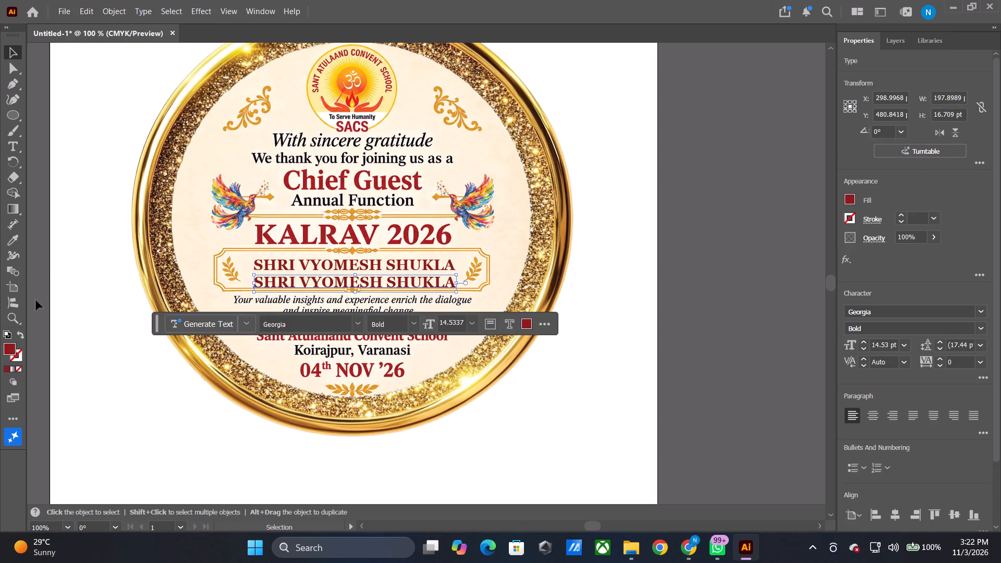
Clear all the wording from the duplicated lower text line in the gold frame, keeping it open for text entry.
{"action": "left_click", "coordinate": [16, 150]}
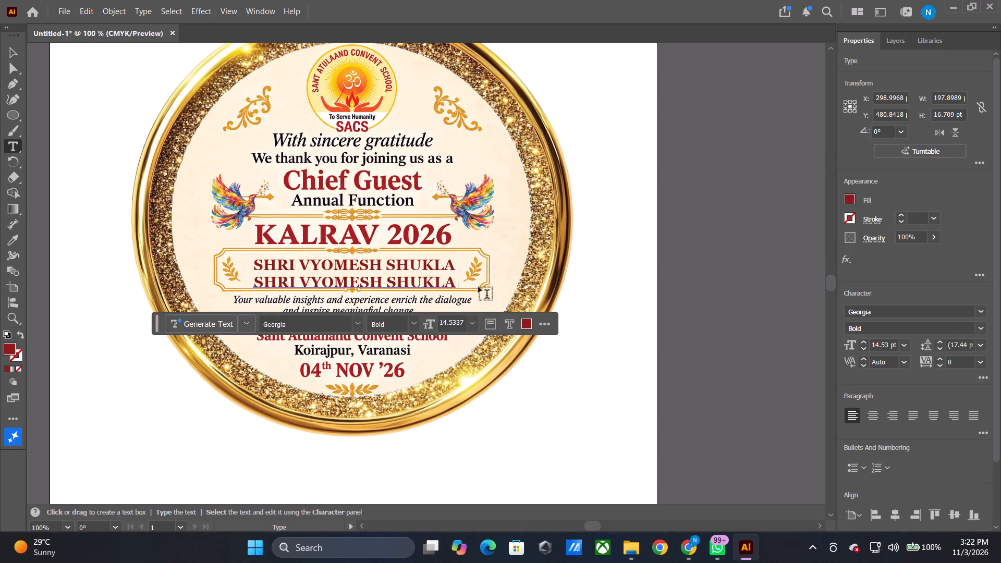
{"action": "left_click", "coordinate": [450, 281]}
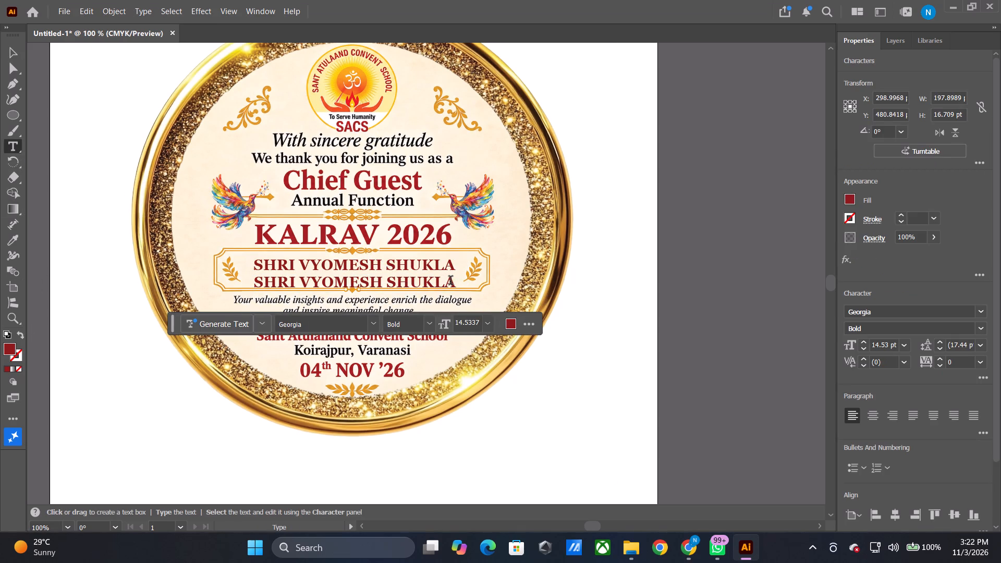
{"action": "key", "text": "BackSpace"}
{"action": "key", "text": "BackSpace"}
{"action": "key", "text": "BackSpace"}
{"action": "key", "text": "BackSpace"}
{"action": "key", "text": "BackSpace"}
{"action": "key", "text": "BackSpace"}
{"action": "key", "text": "BackSpace"}
{"action": "key", "text": "BackSpace"}
{"action": "key", "text": "BackSpace"}
{"action": "key", "text": "BackSpace"}
{"action": "key", "text": "BackSpace"}
{"action": "key", "text": "BackSpace"}
{"action": "key", "text": "BackSpace"}
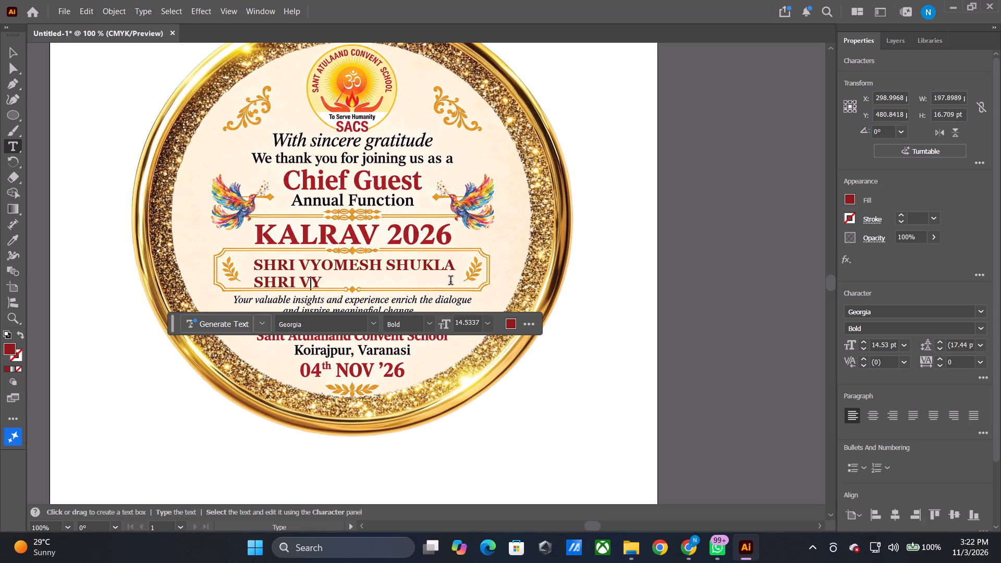
{"action": "key", "text": "BackSpace"}
{"action": "key", "text": "BackSpace"}
{"action": "key", "text": "BackSpace"}
{"action": "key", "text": "BackSpace"}
{"action": "key", "text": "BackSpace"}
{"action": "key", "text": "BackSpace"}
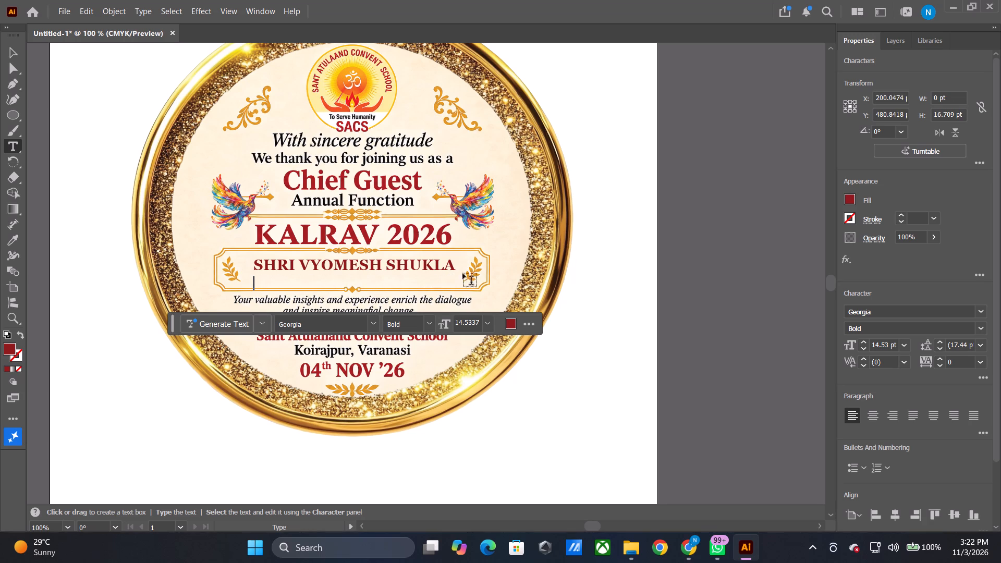
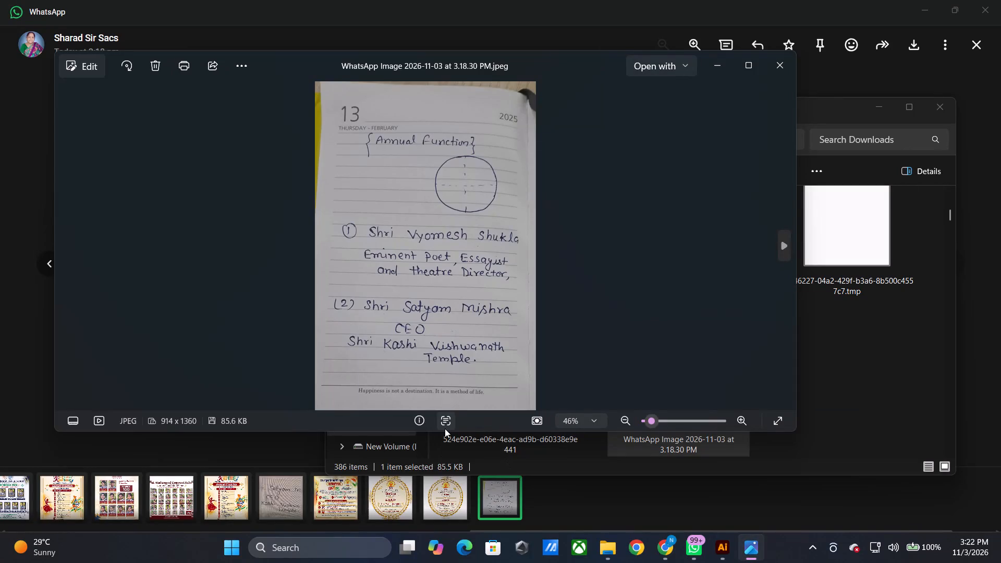
Copy the recognised text "Eminent Poet, Essayist and theatre Director," from the handwritten note photo and paste it below the guest name in Illustrator.
{"action": "left_click", "coordinate": [445, 429]}
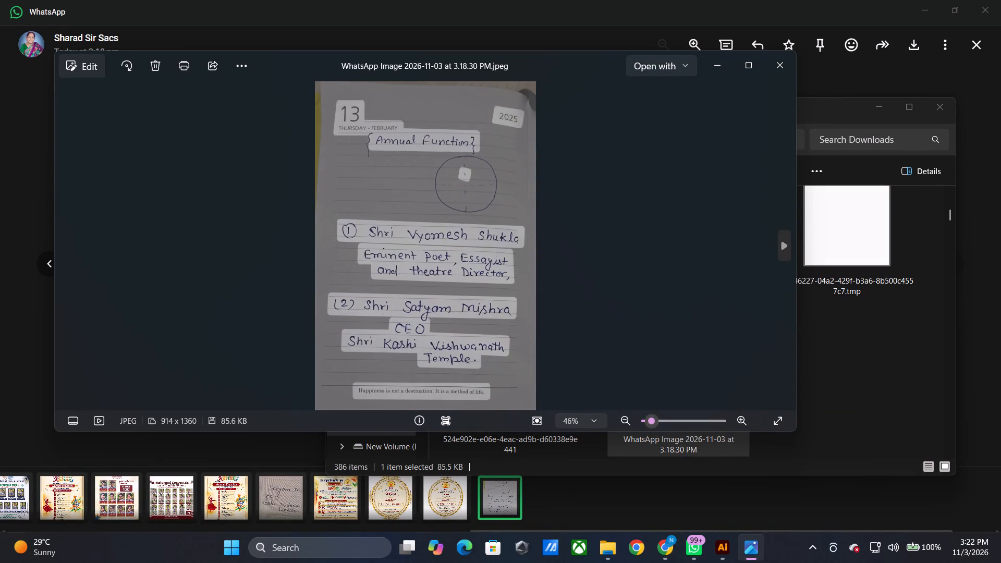
{"action": "left_click_drag", "start_coordinate": [365, 250], "coordinate": [512, 273]}
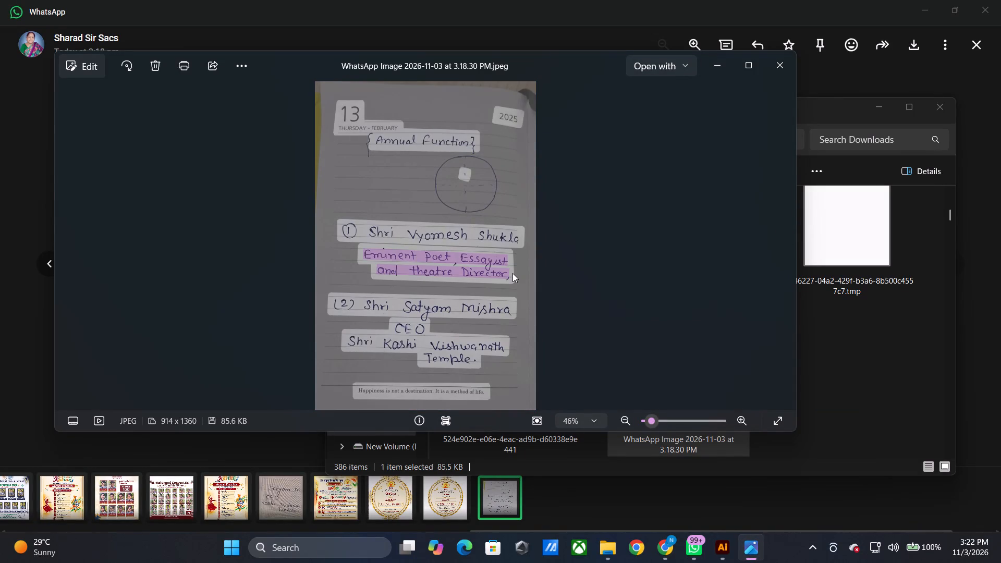
{"action": "key", "text": "ctrl+c"}
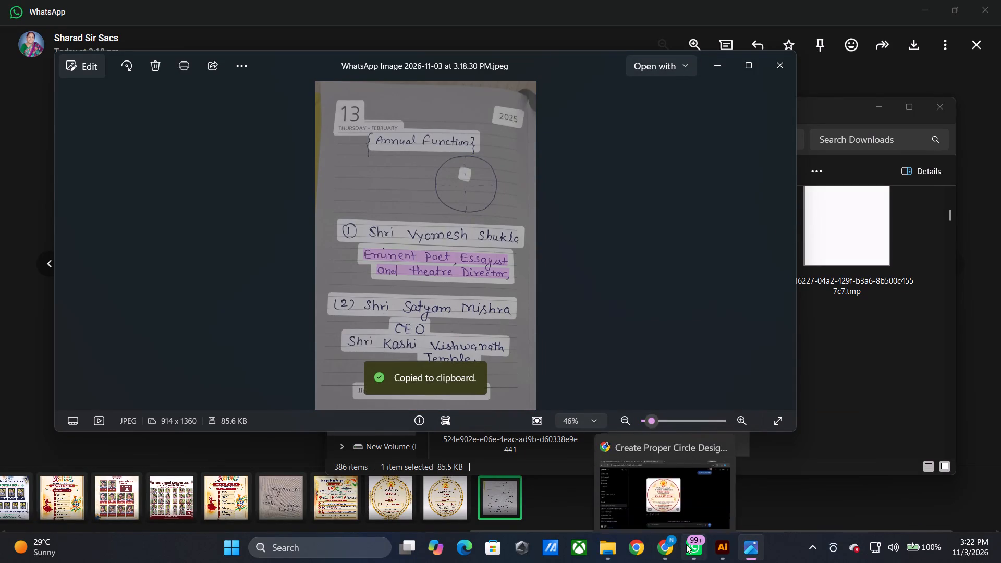
{"action": "left_click", "coordinate": [724, 555]}
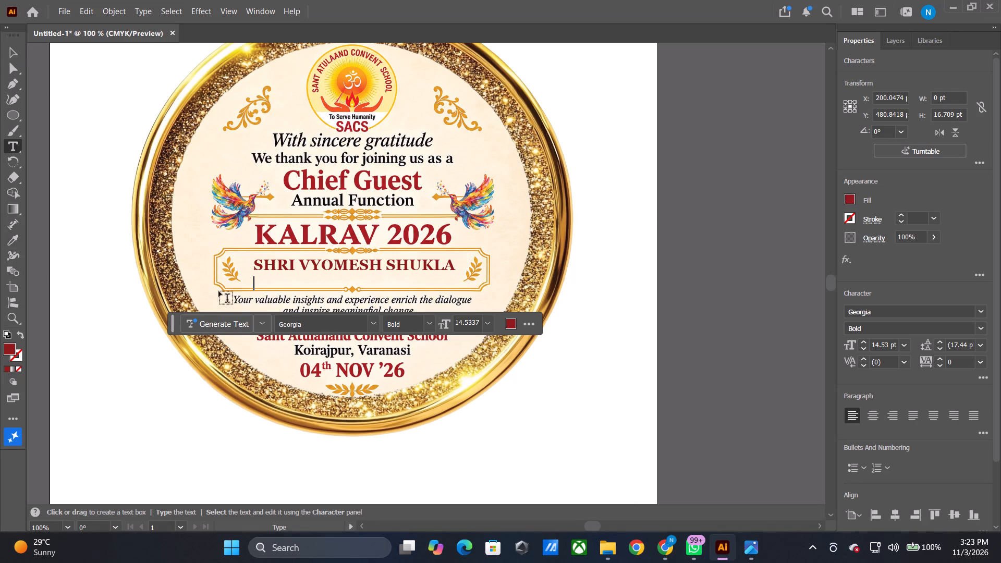
{"action": "key", "text": "ctrl+v"}
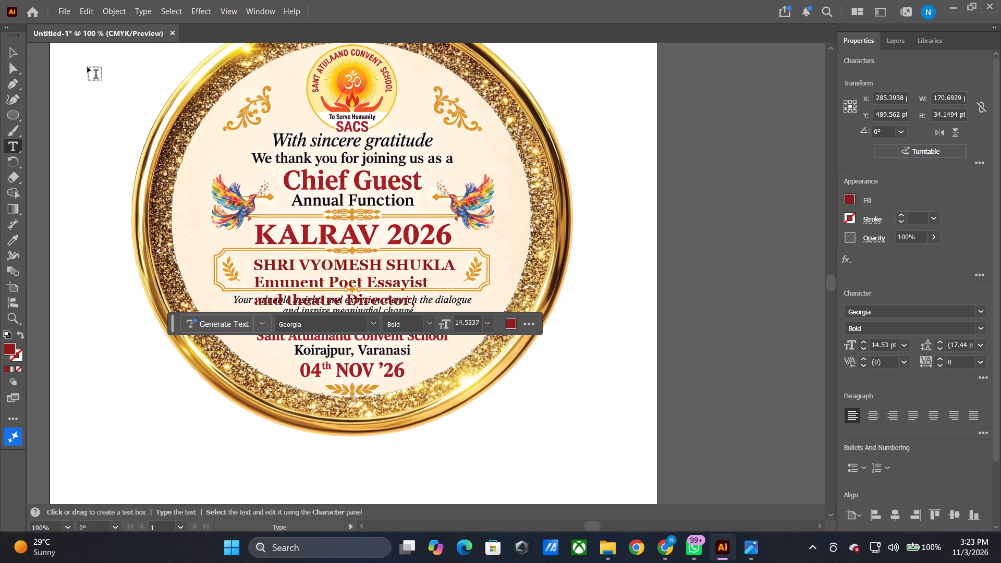
Move the two-line guest description text out of the gold frame, over the badge's border beside the dialogue line.
{"action": "left_click", "coordinate": [15, 53]}
{"action": "left_click_drag", "start_coordinate": [337, 276], "coordinate": [523, 286]}
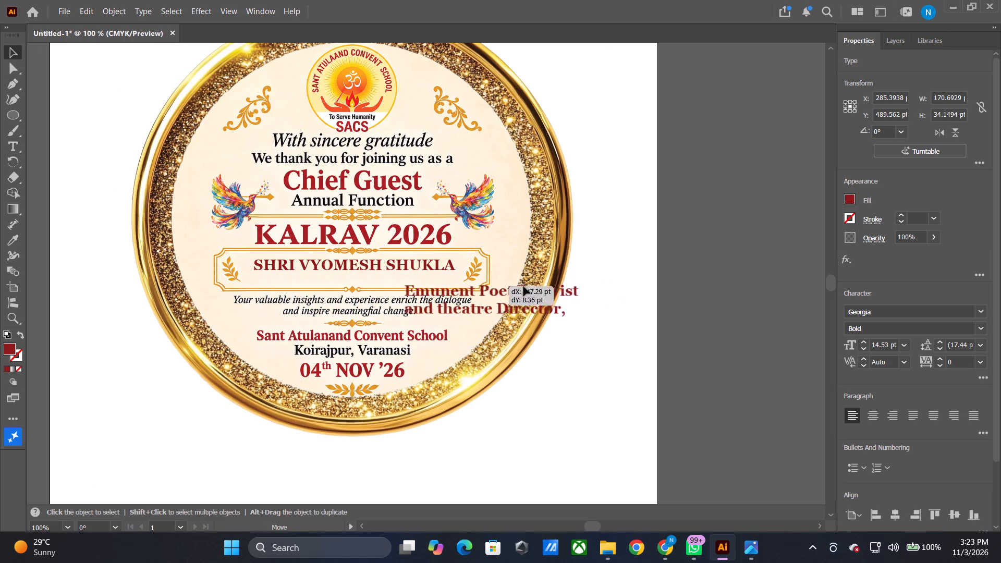
{"action": "left_click_drag", "start_coordinate": [523, 286], "coordinate": [535, 291]}
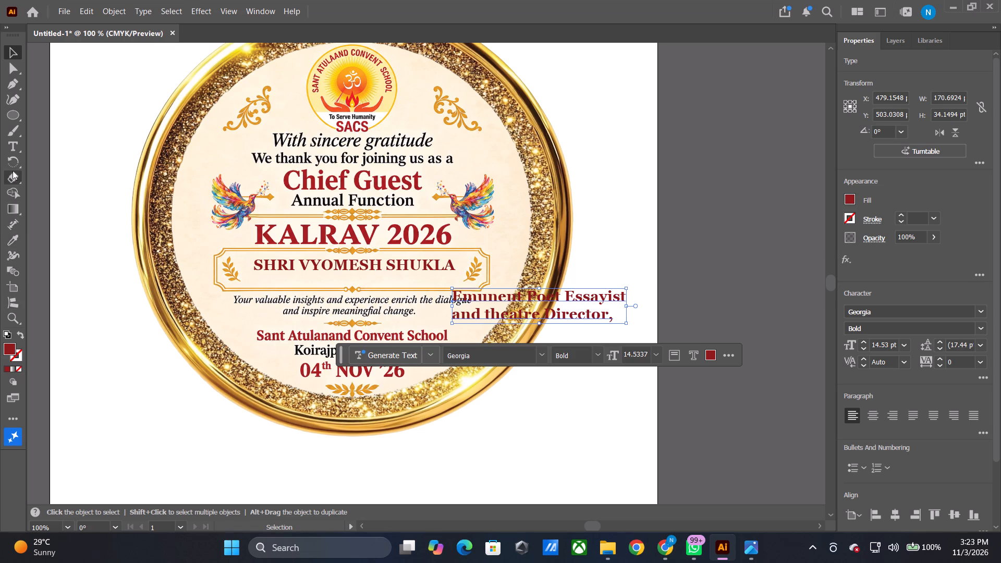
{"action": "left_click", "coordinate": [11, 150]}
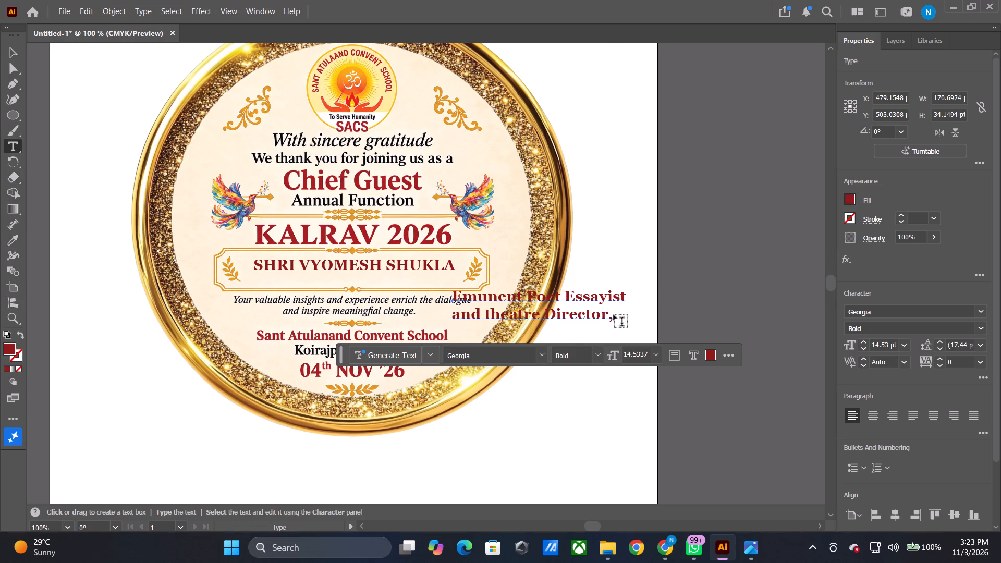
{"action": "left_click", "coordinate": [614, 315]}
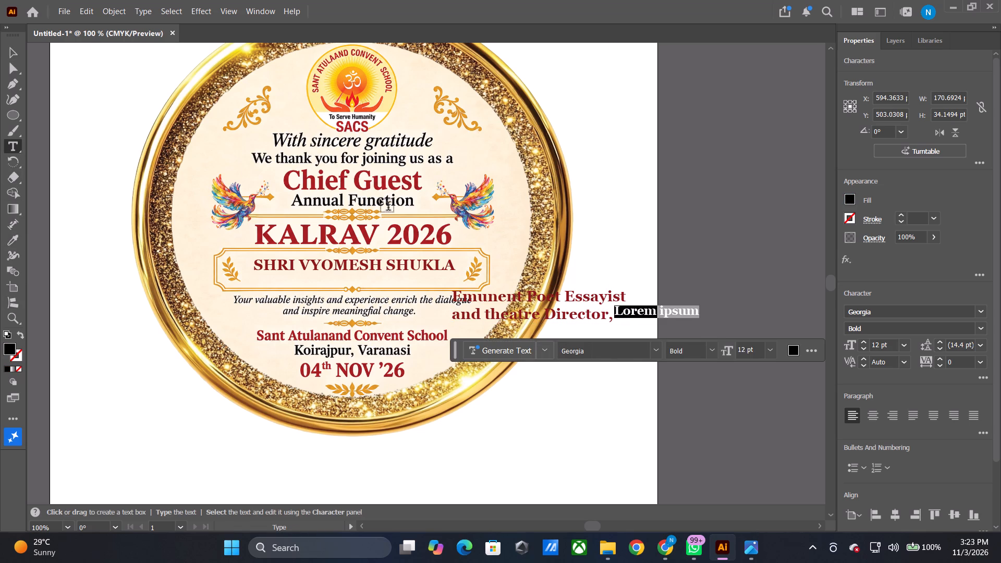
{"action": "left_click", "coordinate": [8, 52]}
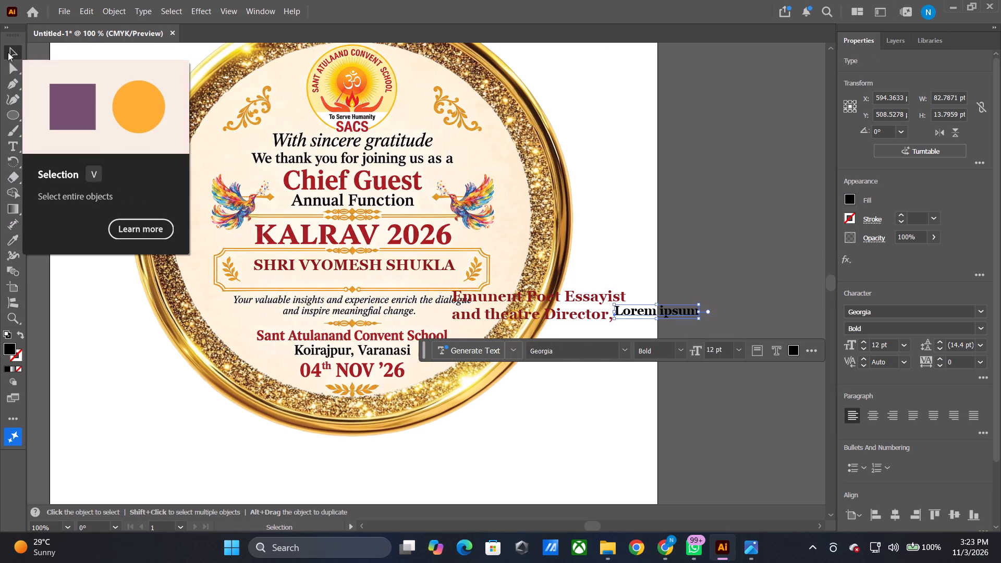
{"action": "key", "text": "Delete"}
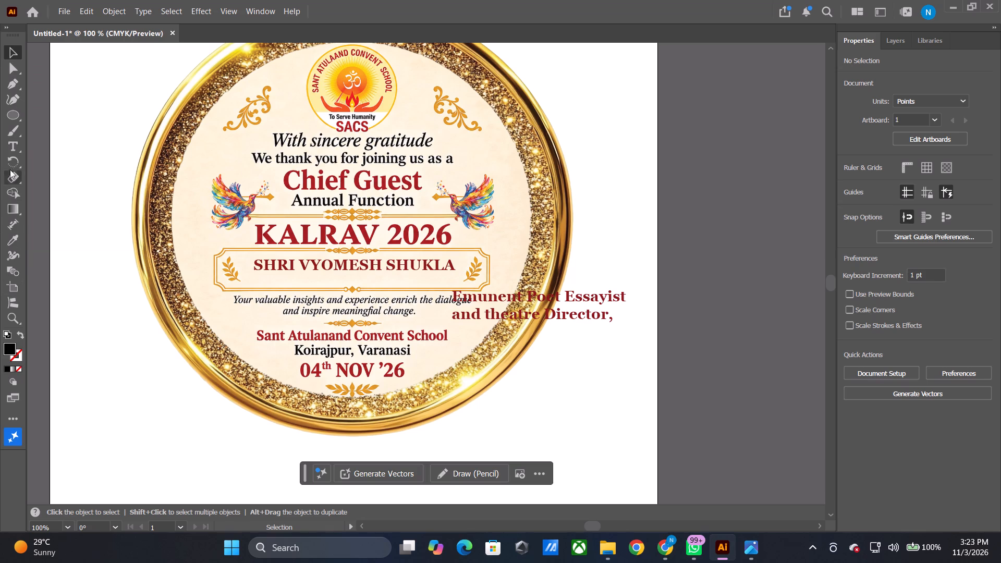
Delete the trailing comma after "Director" in the guest description text.
{"action": "left_click", "coordinate": [14, 141]}
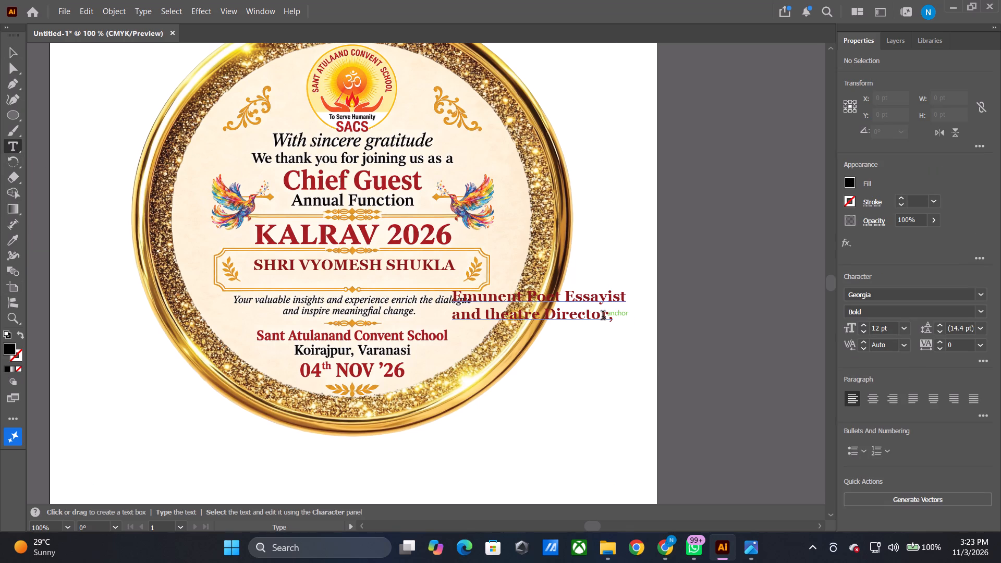
{"action": "left_click", "coordinate": [603, 316]}
{"action": "key", "text": "Right"}
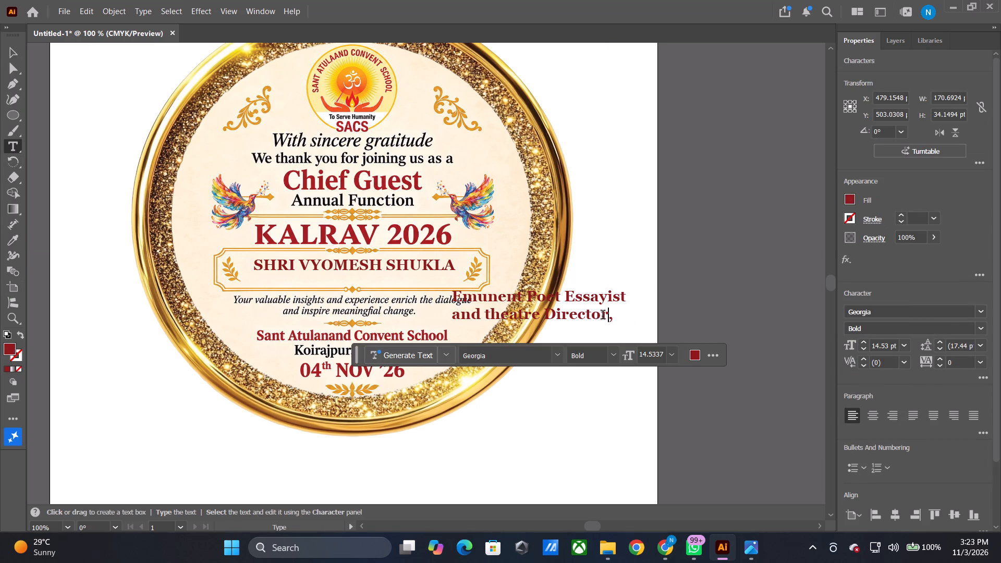
{"action": "key", "text": "Right"}
{"action": "key", "text": "BackSpace"}
Centre-align the two-line guest description paragraph.
{"action": "left_click", "coordinate": [9, 55]}
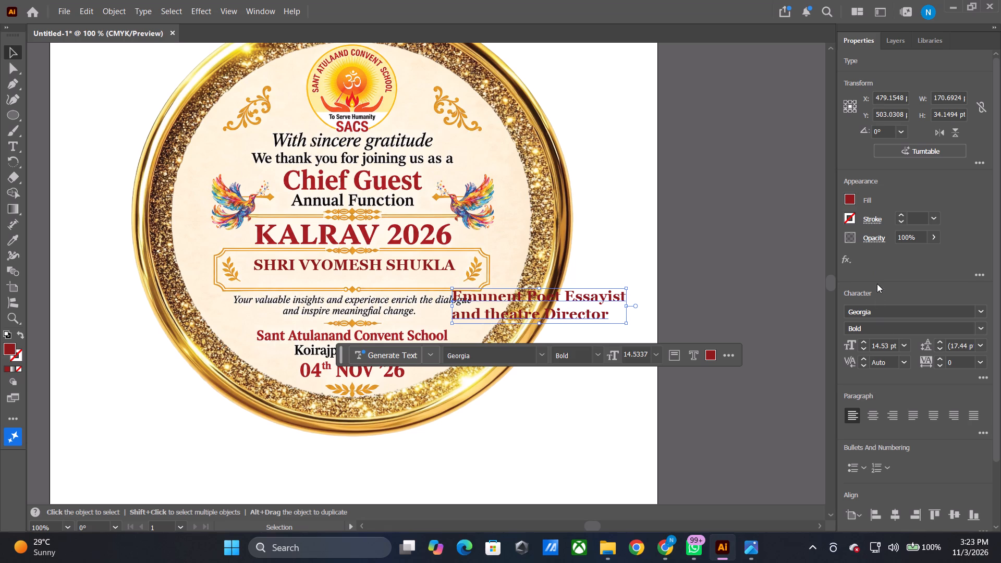
{"action": "left_click", "coordinate": [871, 414]}
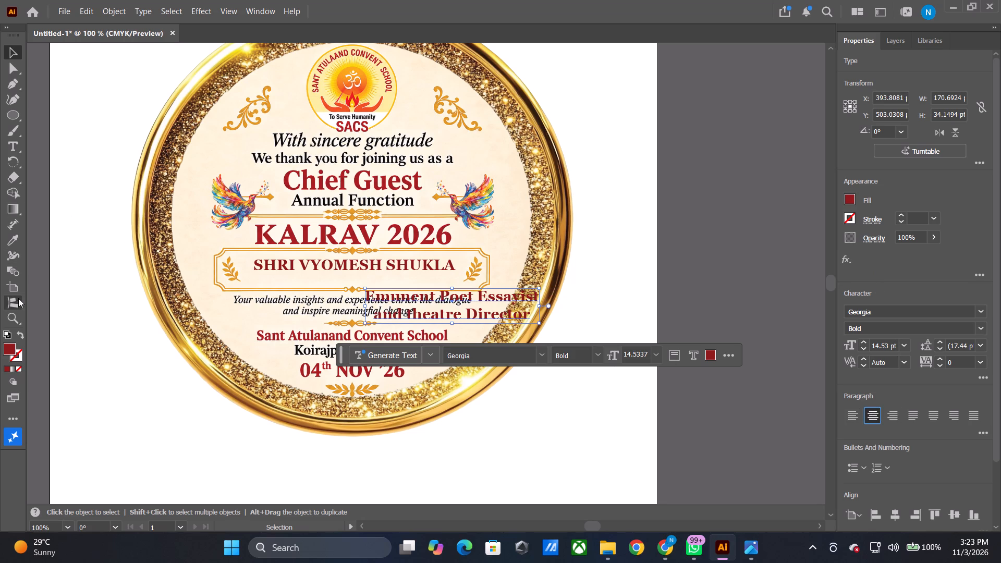
Join the guest description into one line by replacing the line break before "and" with a space.
{"action": "left_click", "coordinate": [15, 151]}
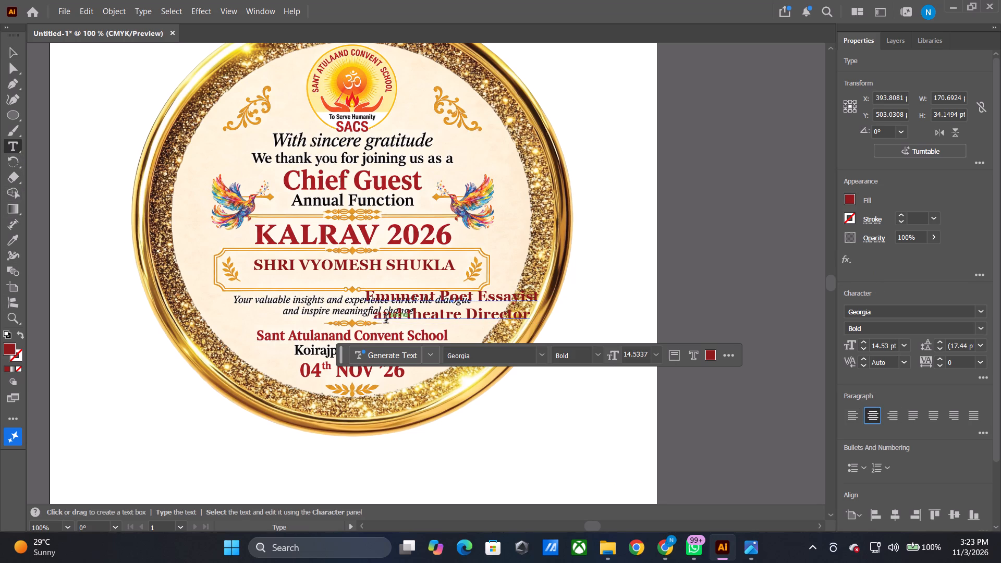
{"action": "left_click", "coordinate": [385, 321]}
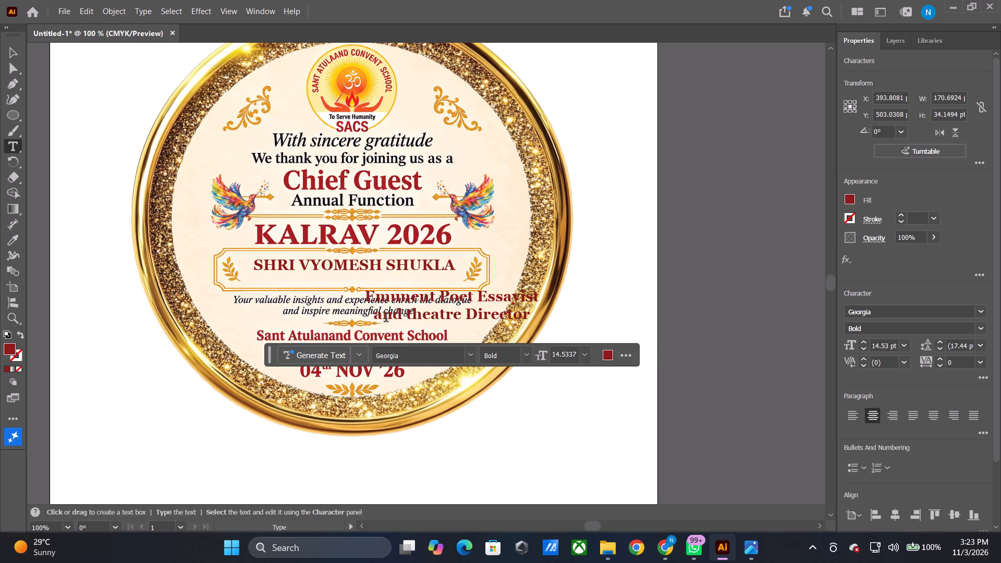
{"action": "key", "text": "Left"}
{"action": "key", "text": "BackSpace"}
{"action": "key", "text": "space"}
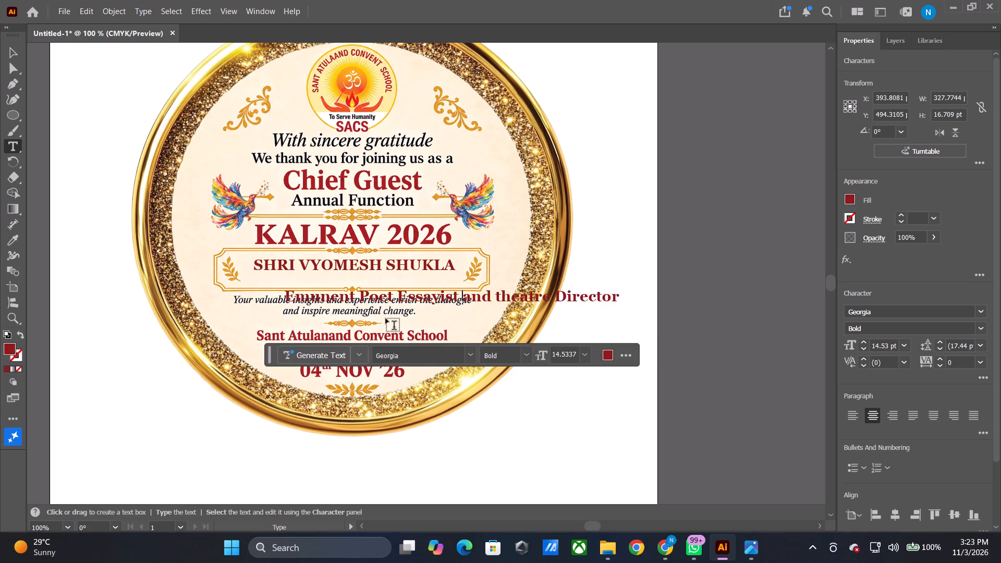
{"action": "left_click", "coordinate": [15, 54]}
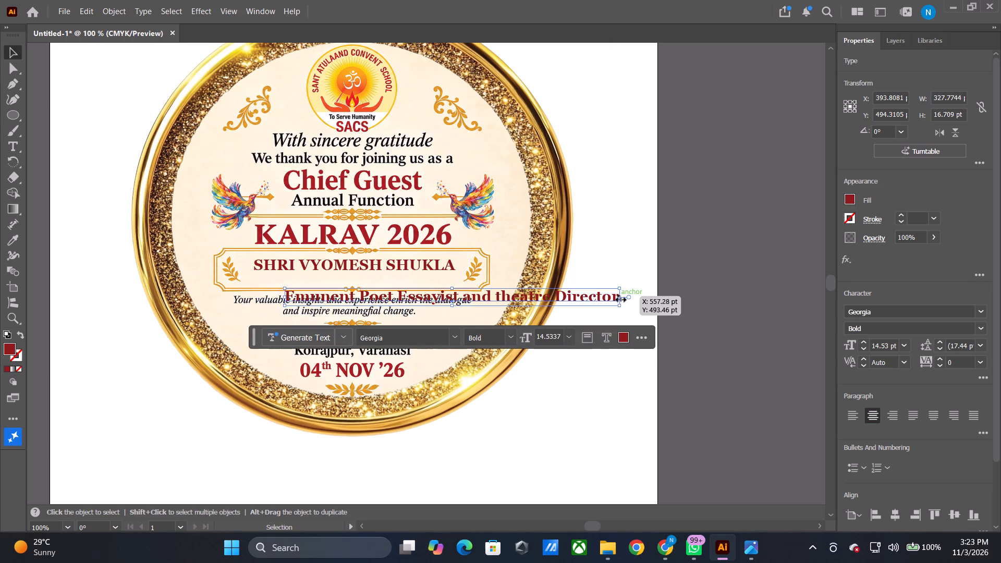
Scale the guest description line down to about 173 pt wide and place it beneath the guest's name in the gold frame.
{"action": "left_click_drag", "start_coordinate": [619, 297], "coordinate": [509, 290], "text": "shift"}
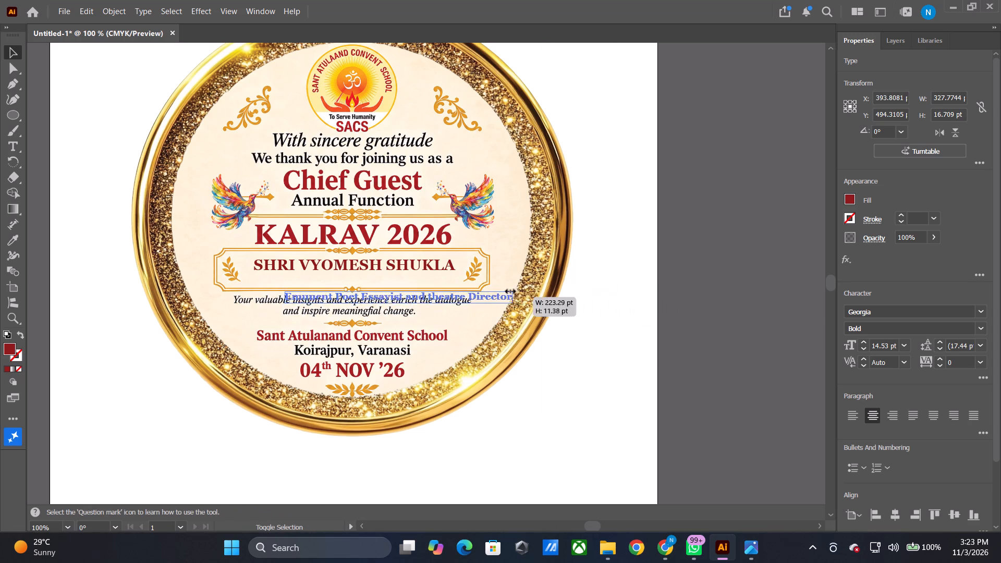
{"action": "left_click_drag", "start_coordinate": [509, 290], "coordinate": [461, 289], "text": "shift"}
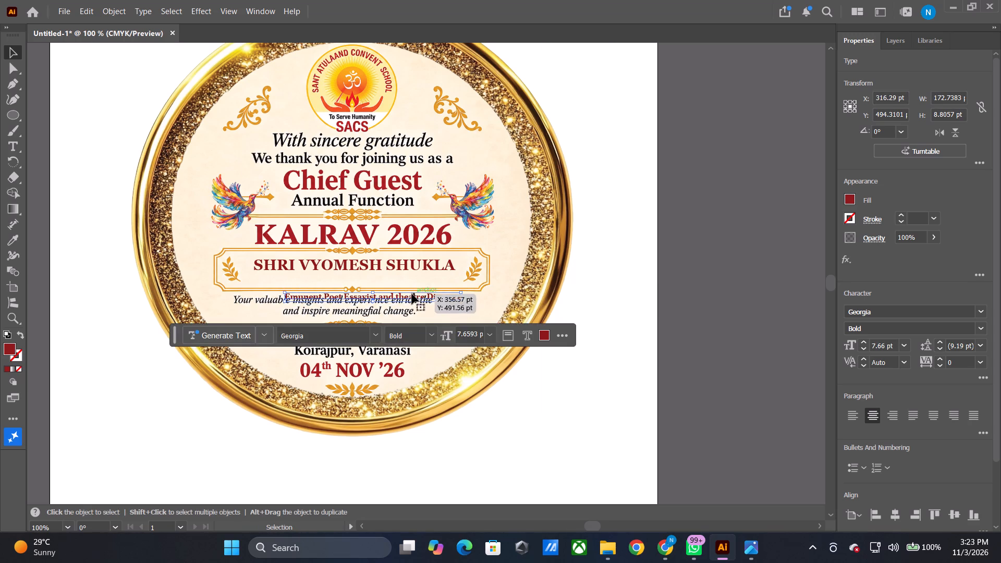
{"action": "left_click_drag", "start_coordinate": [412, 295], "coordinate": [393, 277]}
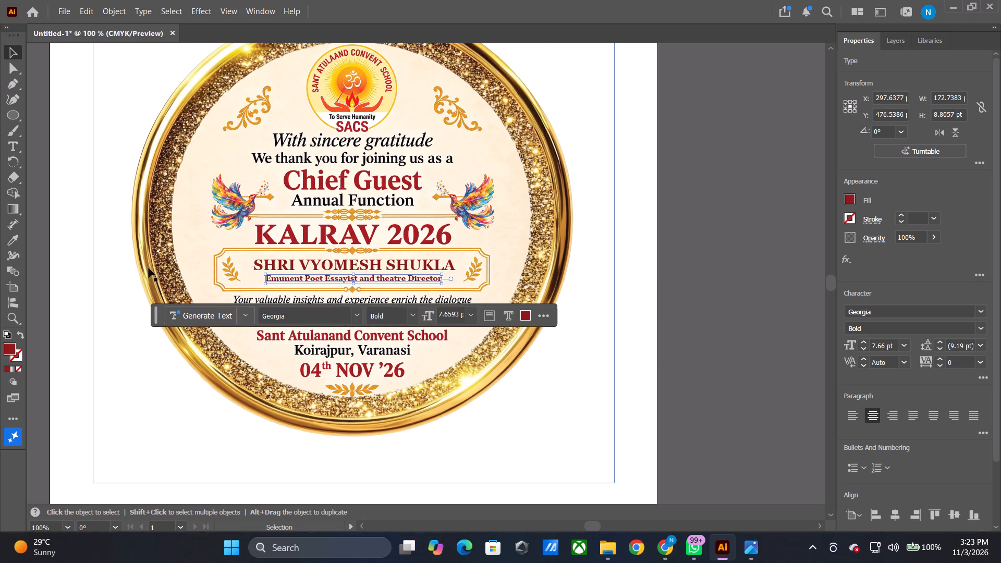
Capitalise the first letter of "Theatre" in the guest description line and deselect the text.
{"action": "left_click", "coordinate": [17, 148]}
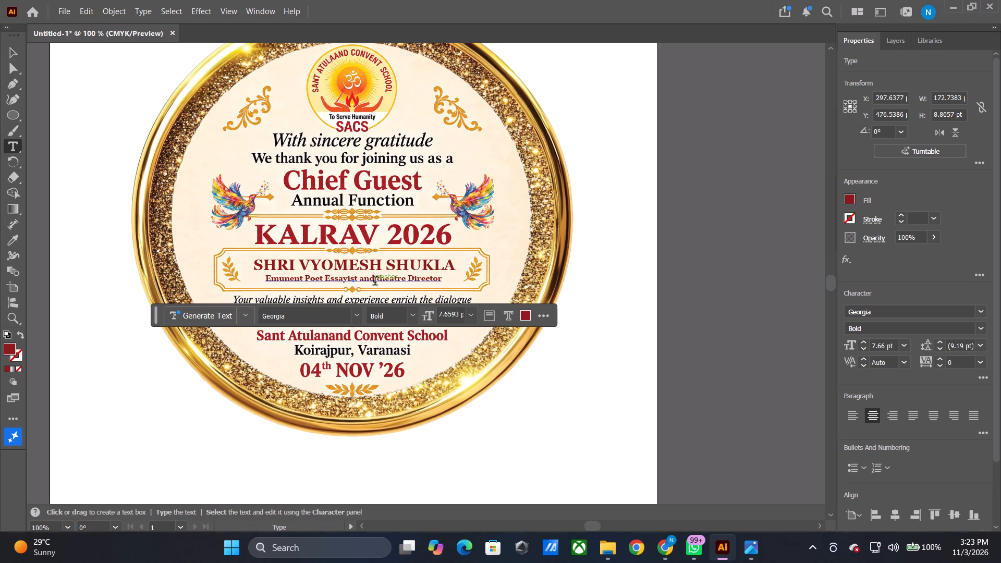
{"action": "left_click", "coordinate": [380, 282]}
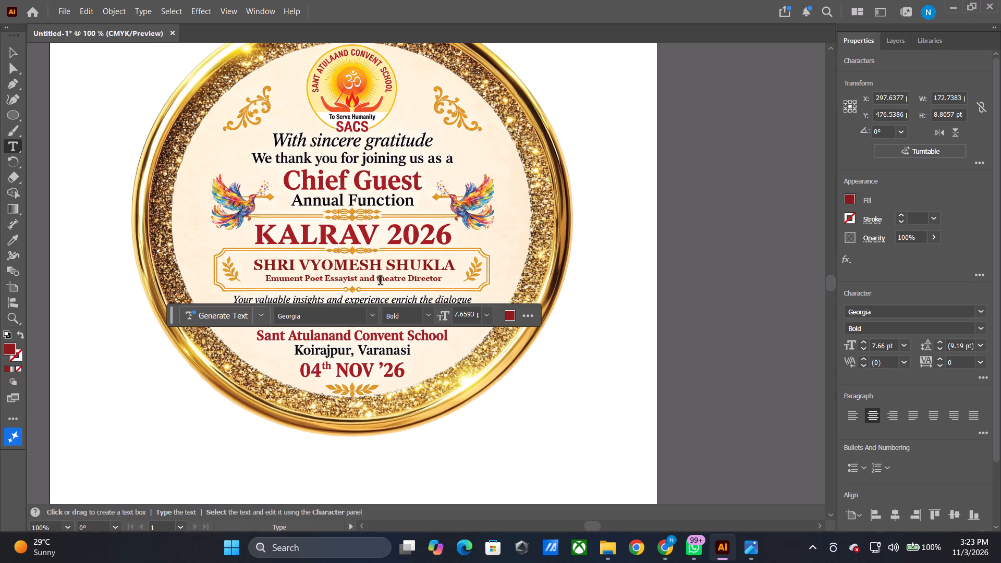
{"action": "key", "text": "BackSpace"}
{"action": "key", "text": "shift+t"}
{"action": "key", "text": "BackSpace"}
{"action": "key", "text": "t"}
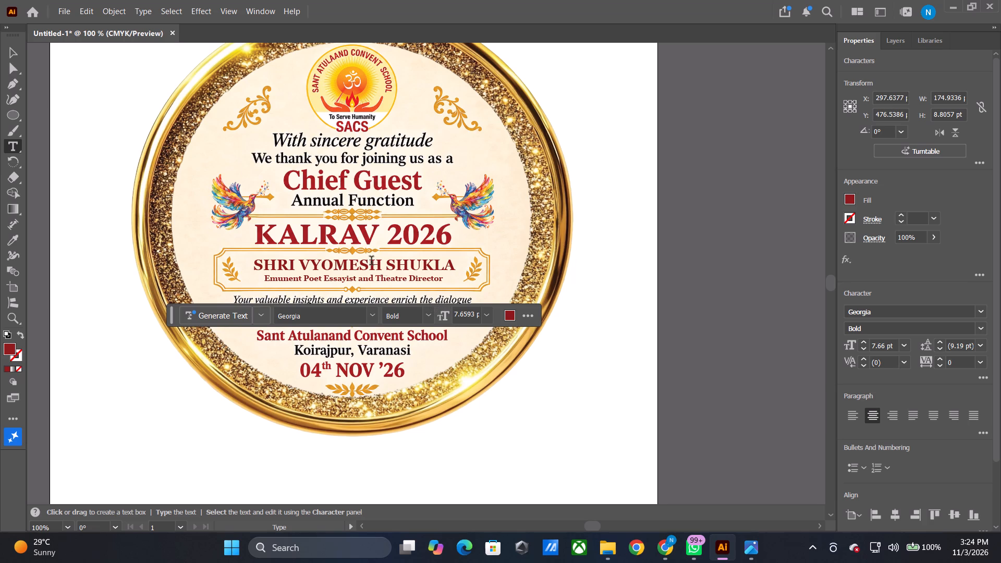
{"action": "left_click", "coordinate": [9, 51]}
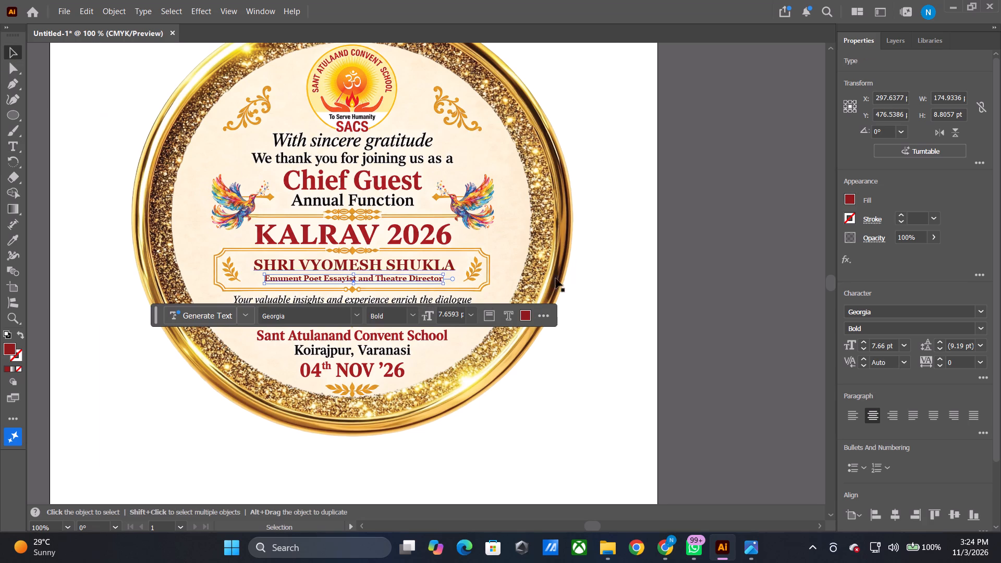
{"action": "left_click", "coordinate": [695, 213]}
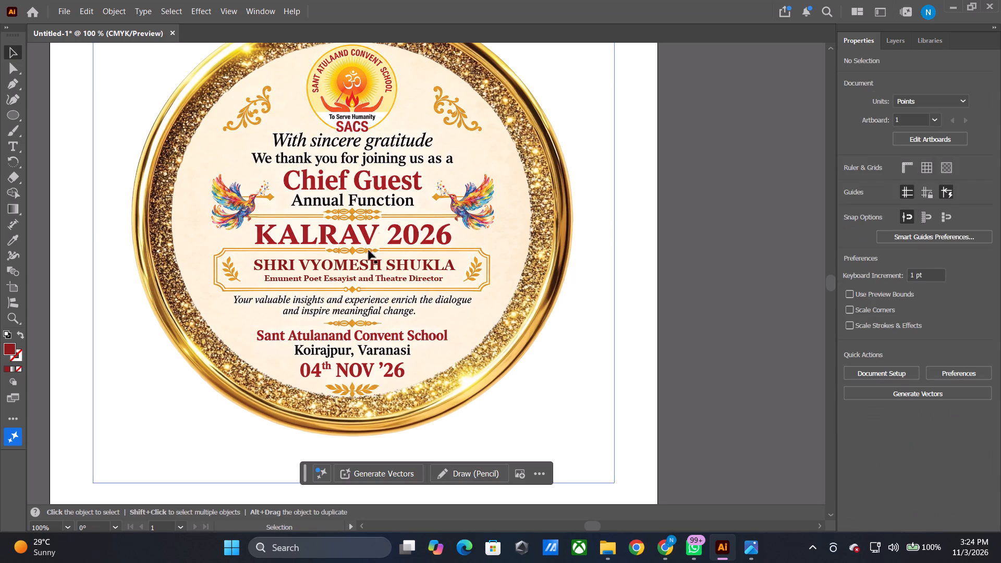
Enlarge the guest description line proportionally to about 189 pt wide, keeping it centred under the guest's name, and deselect it.
{"action": "left_click", "coordinate": [376, 278]}
{"action": "scroll", "coordinate": [366, 284], "scroll_direction": "up", "scroll_amount": 1, "text": "alt+shift"}
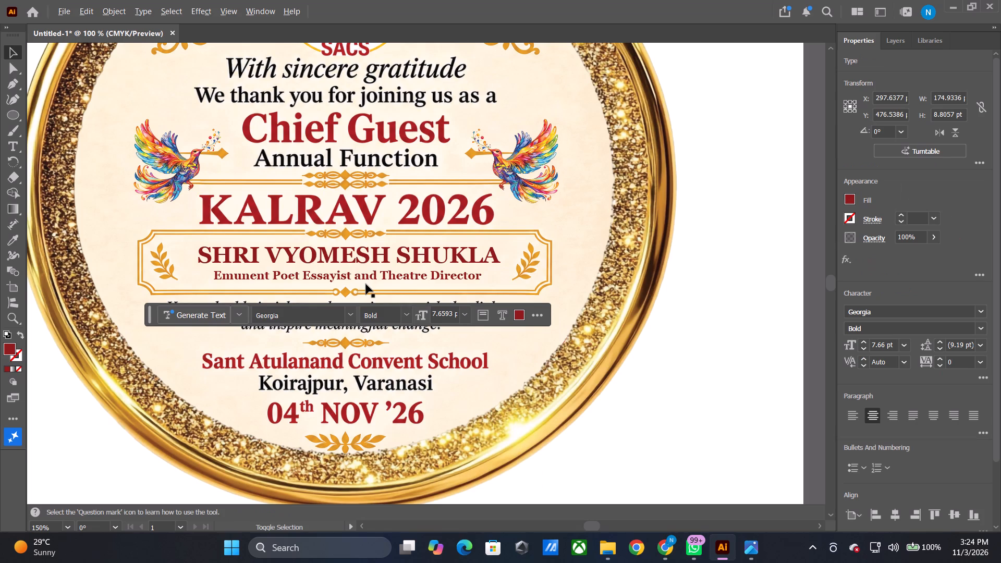
{"action": "left_click", "coordinate": [349, 270], "text": "shift"}
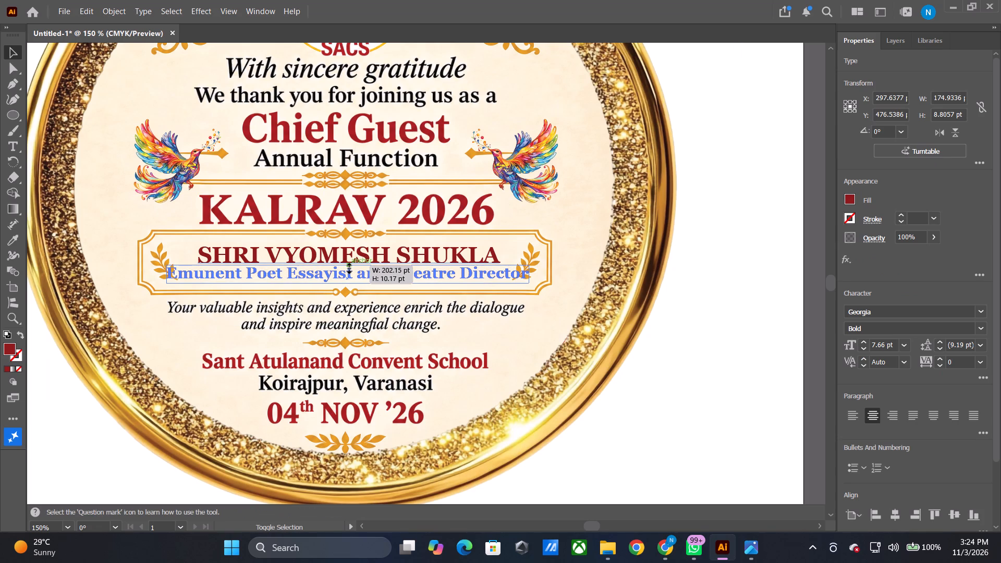
{"action": "scroll", "coordinate": [550, 253], "scroll_direction": "down", "scroll_amount": 1, "text": "alt+shift"}
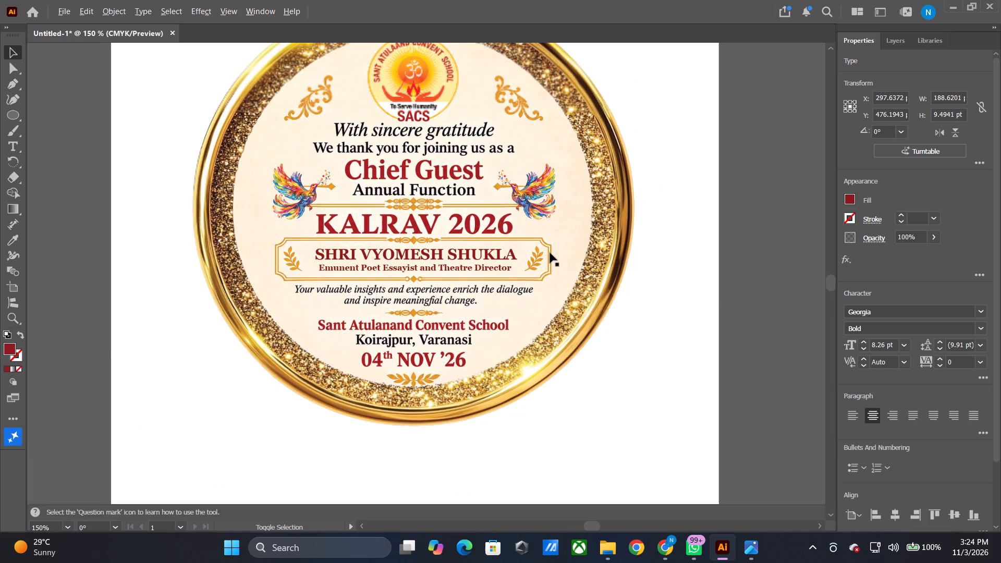
{"action": "left_click", "coordinate": [66, 128]}
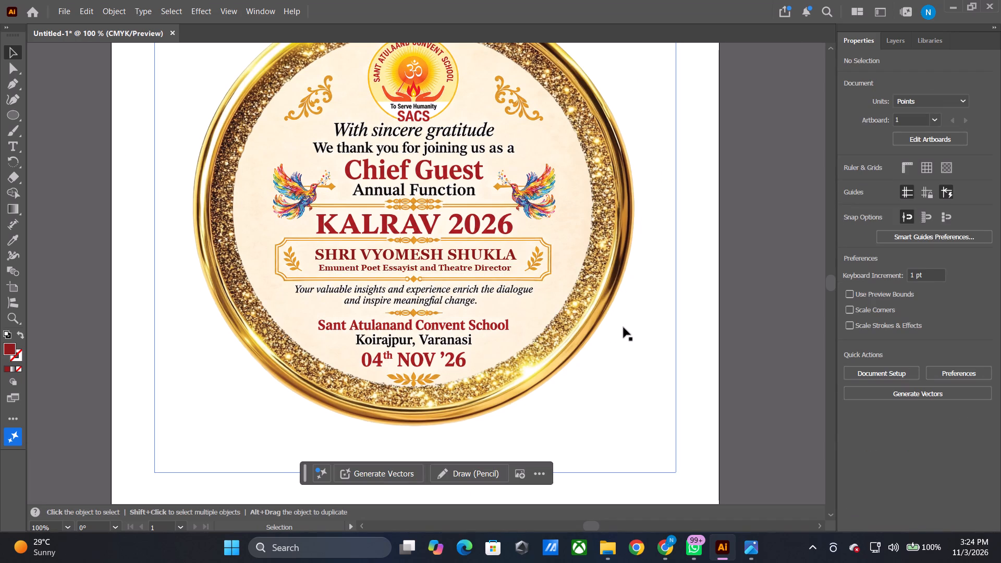
Start exporting the finished badge as an Adobe PDF on the Desktop, naming the file with the guest's first name and surname in capitals.
{"action": "scroll", "coordinate": [624, 327], "scroll_direction": "up", "scroll_amount": 1}
{"action": "scroll", "coordinate": [624, 327], "scroll_direction": "down", "scroll_amount": 1, "text": "alt+shift"}
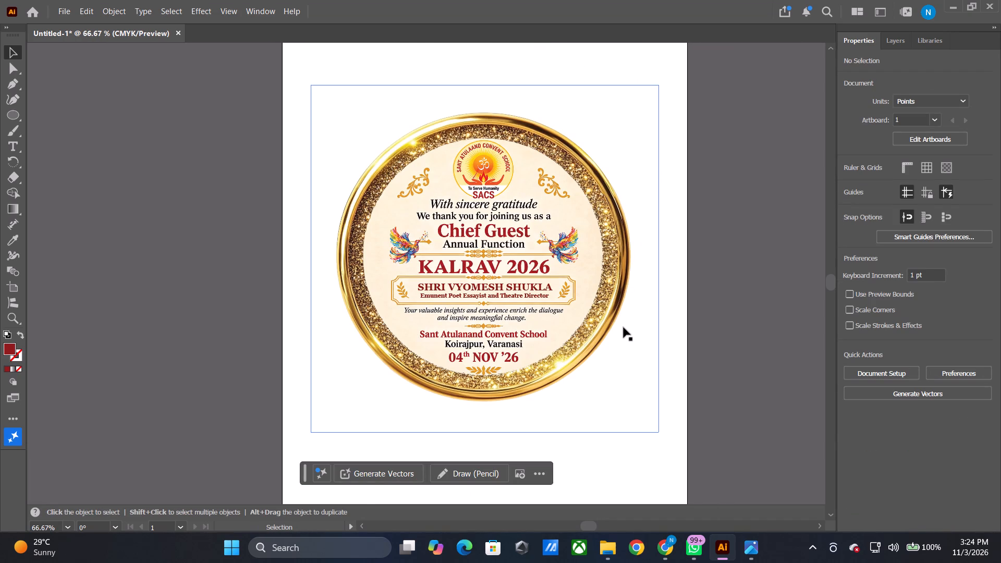
{"action": "scroll", "coordinate": [624, 327], "scroll_direction": "down", "scroll_amount": 1, "text": "alt+shift"}
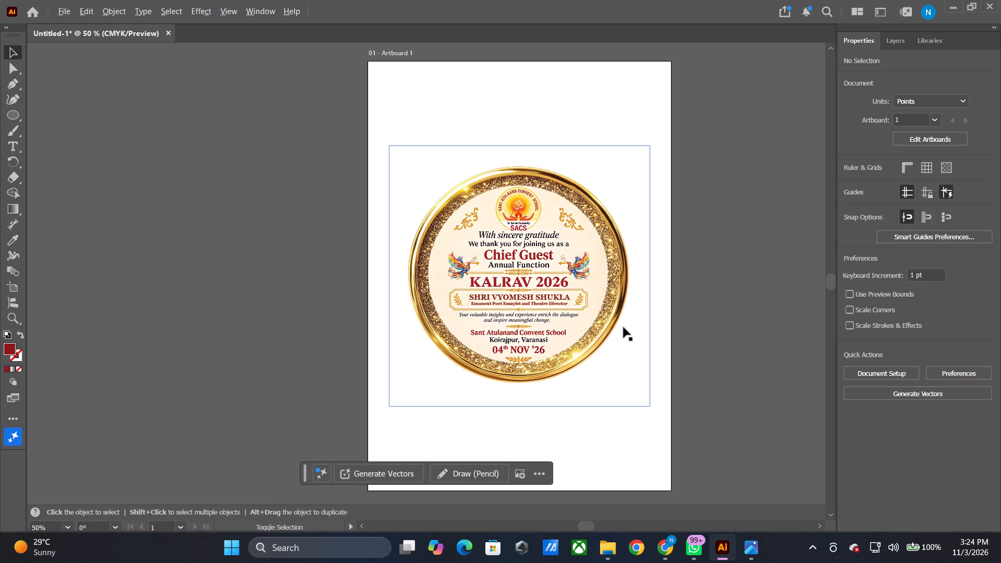
{"action": "scroll", "coordinate": [624, 327], "scroll_direction": "up", "scroll_amount": 1, "text": "alt+shift"}
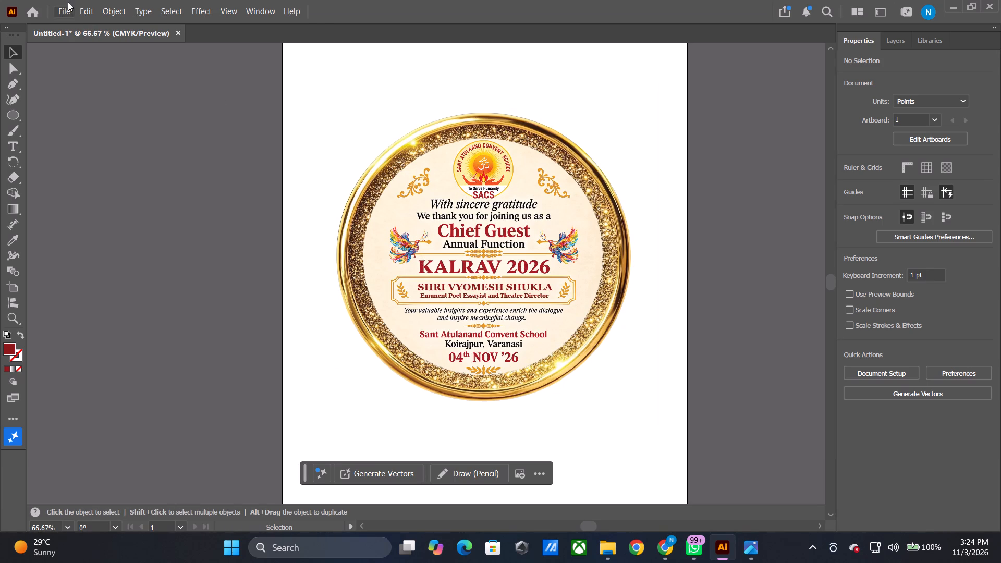
{"action": "left_click", "coordinate": [68, 6]}
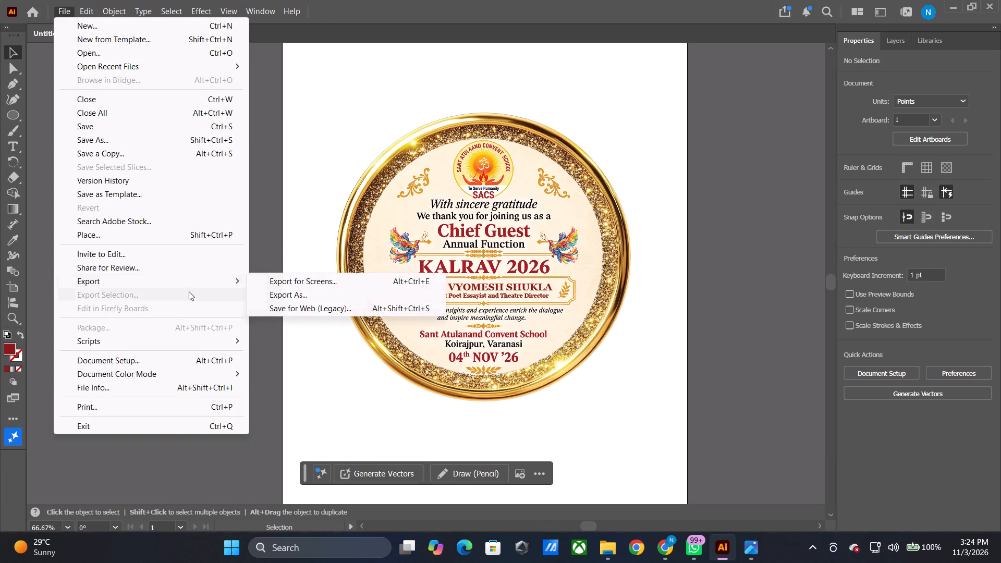
{"action": "left_click", "coordinate": [306, 299]}
{"action": "scroll", "coordinate": [190, 201], "scroll_direction": "down", "scroll_amount": 6}
{"action": "left_click", "coordinate": [167, 218]}
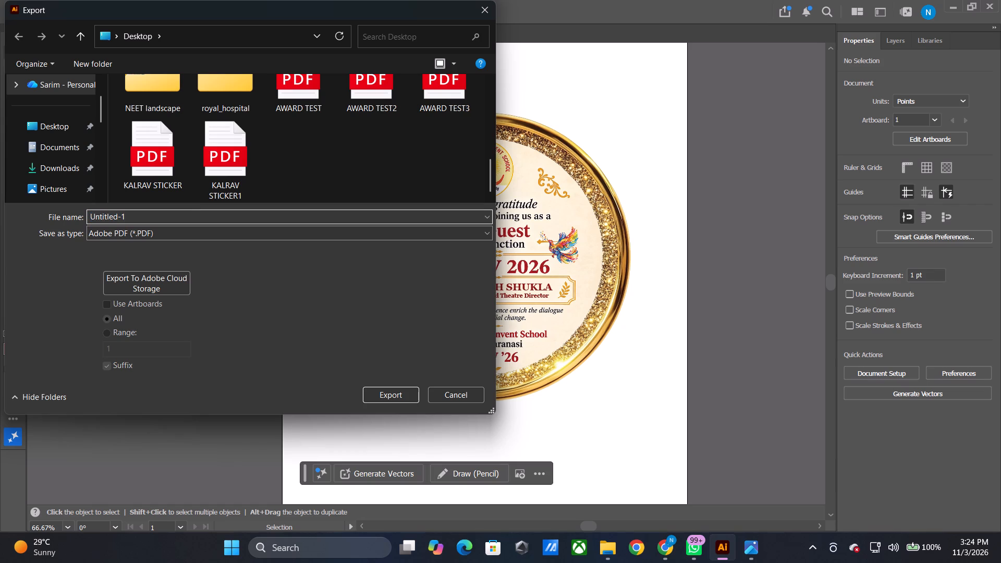
{"action": "key", "text": "BackSpace"}
{"action": "key", "text": "BackSpace"}
{"action": "key", "text": "BackSpace"}
{"action": "key", "text": "BackSpace"}
{"action": "key", "text": "BackSpace"}
{"action": "key", "text": "BackSpace"}
{"action": "key", "text": "BackSpace"}
{"action": "key", "text": "BackSpace"}
{"action": "key", "text": "BackSpace"}
{"action": "key", "text": "BackSpace"}
{"action": "key", "text": "BackSpace"}
{"action": "key", "text": "BackSpace"}
{"action": "key", "text": "BackSpace"}
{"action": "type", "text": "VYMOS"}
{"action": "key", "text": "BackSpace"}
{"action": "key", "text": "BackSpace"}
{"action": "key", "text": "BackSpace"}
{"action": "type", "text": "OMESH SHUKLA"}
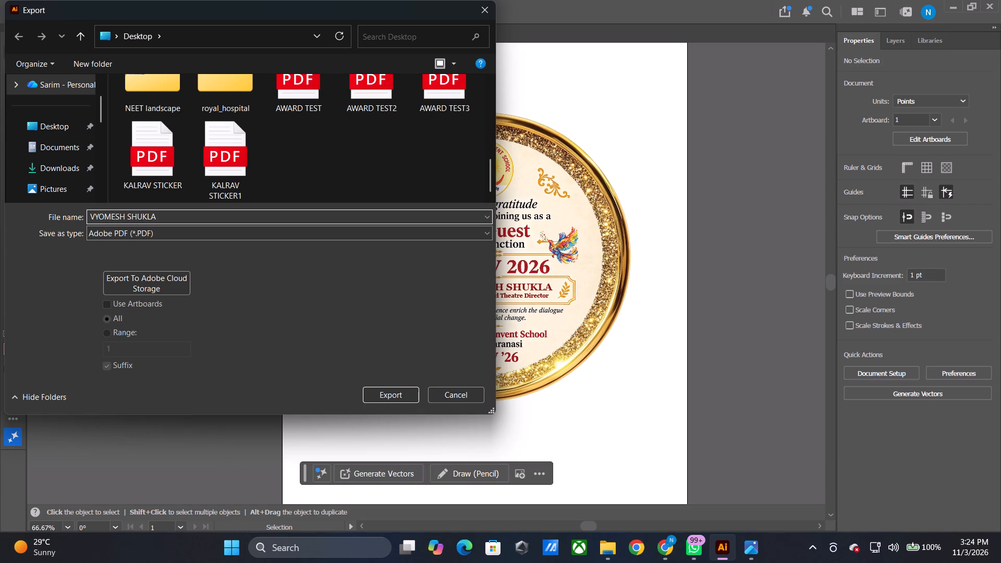
{"action": "left_click", "coordinate": [393, 396]}
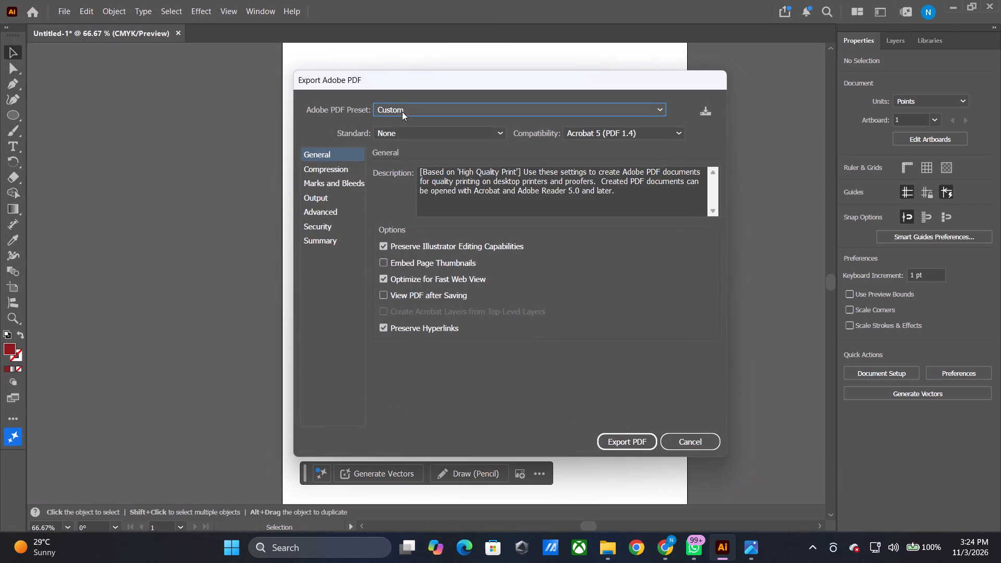
Export the PDF with the High Quality Print preset and colour conversion set to No Conversion.
{"action": "left_click", "coordinate": [402, 111]}
{"action": "left_click", "coordinate": [406, 154]}
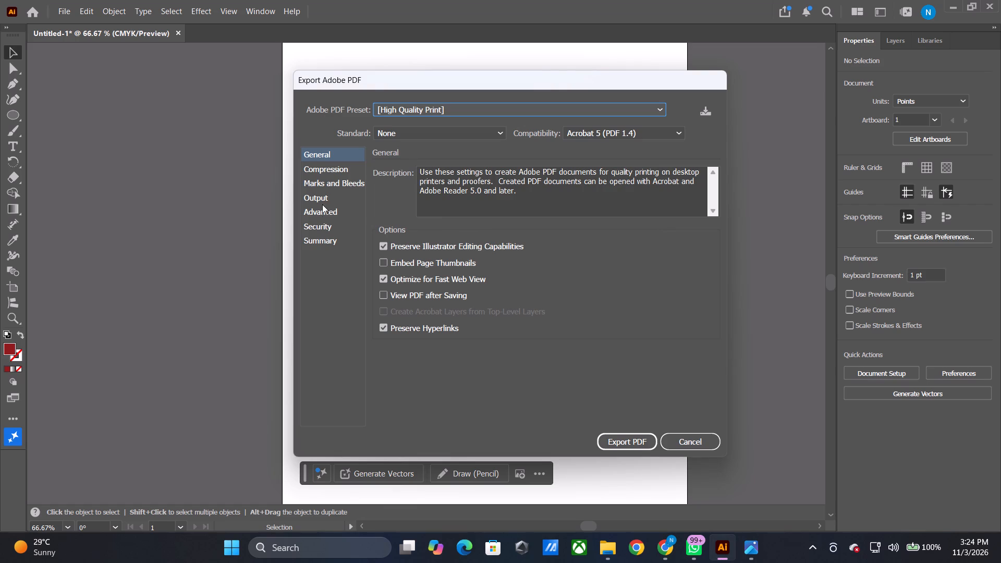
{"action": "left_click", "coordinate": [323, 194]}
{"action": "left_click", "coordinate": [505, 187]}
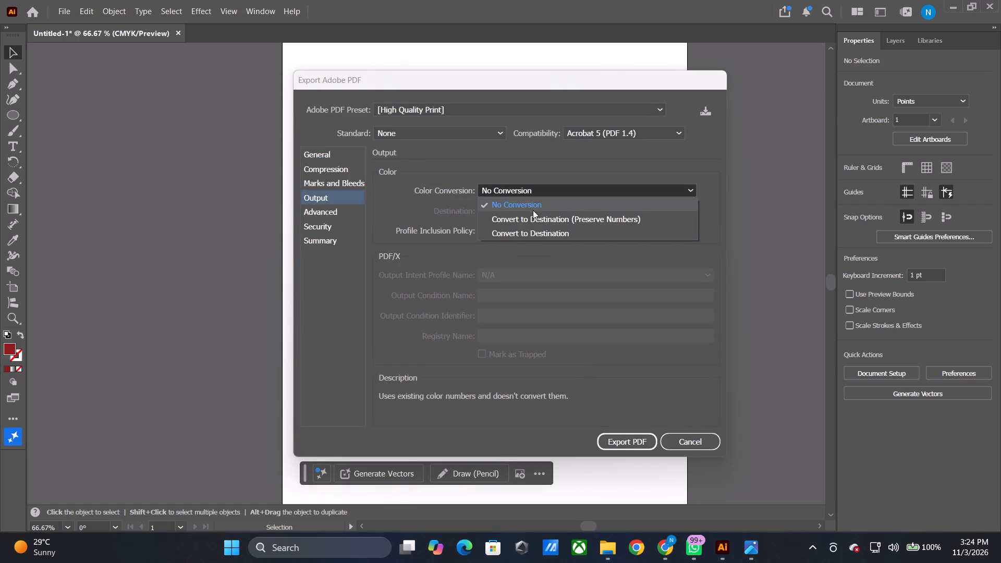
{"action": "left_click", "coordinate": [533, 213]}
{"action": "left_click", "coordinate": [649, 435]}
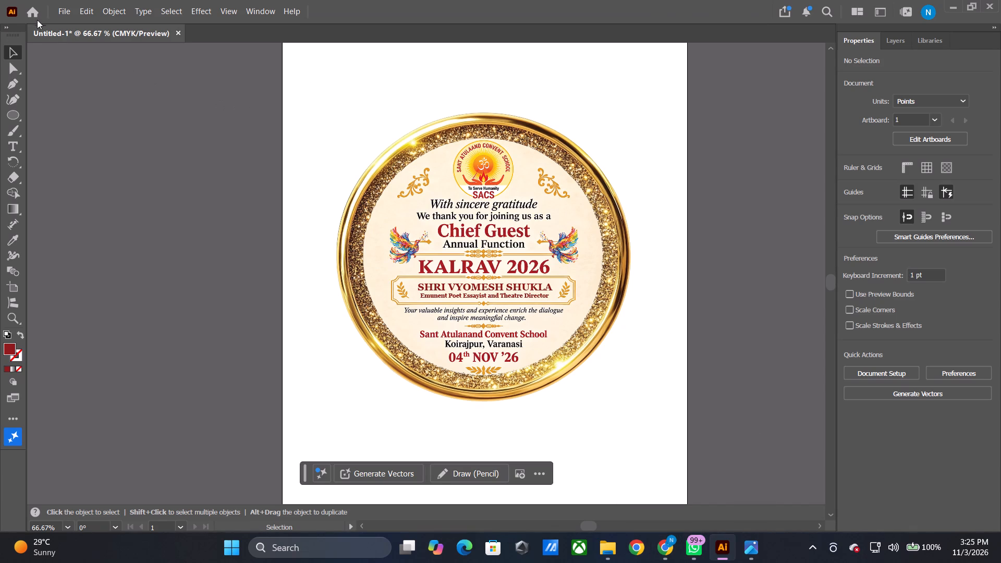
Save the badge document to the Desktop as an Adobe Illustrator file named VYOMESH.
{"action": "left_click", "coordinate": [64, 10]}
{"action": "left_click", "coordinate": [117, 121]}
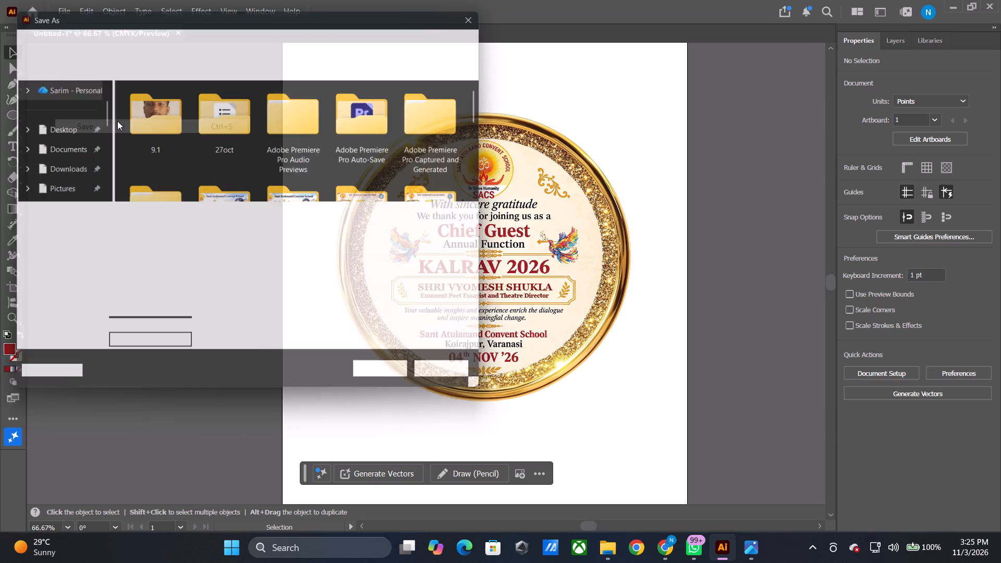
{"action": "left_click", "coordinate": [59, 126]}
{"action": "left_click", "coordinate": [157, 208]}
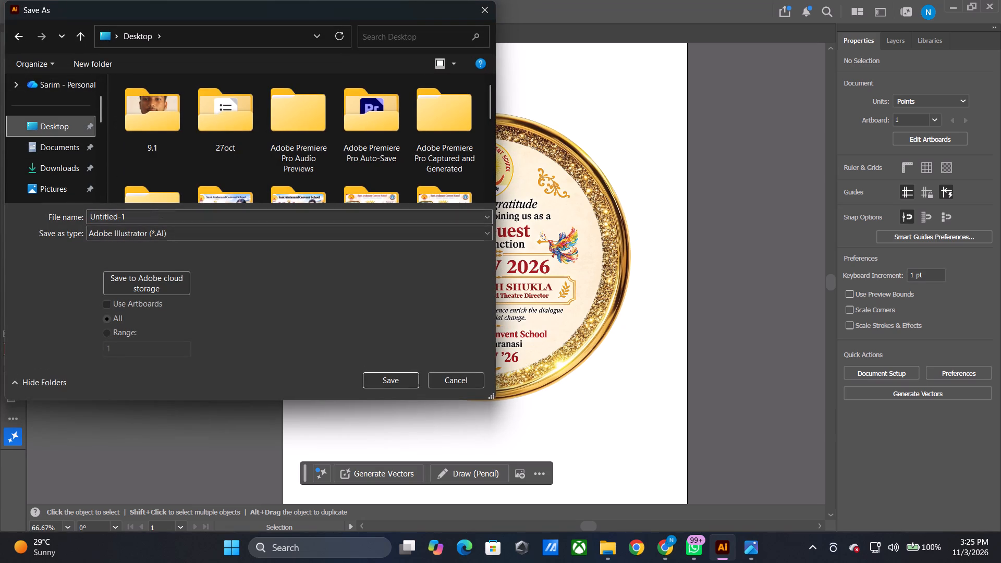
{"action": "left_click", "coordinate": [160, 213]}
{"action": "key", "text": "BackSpace"}
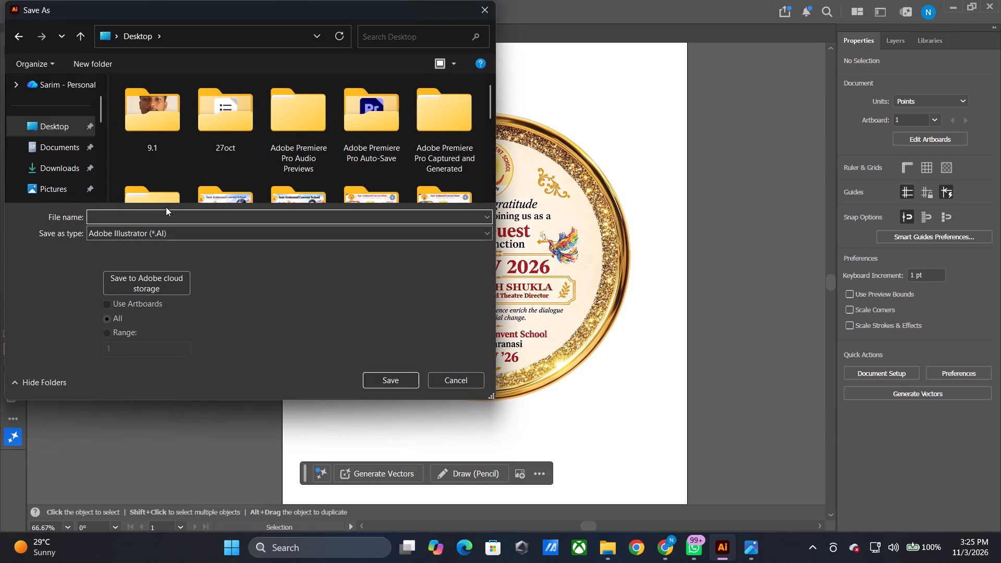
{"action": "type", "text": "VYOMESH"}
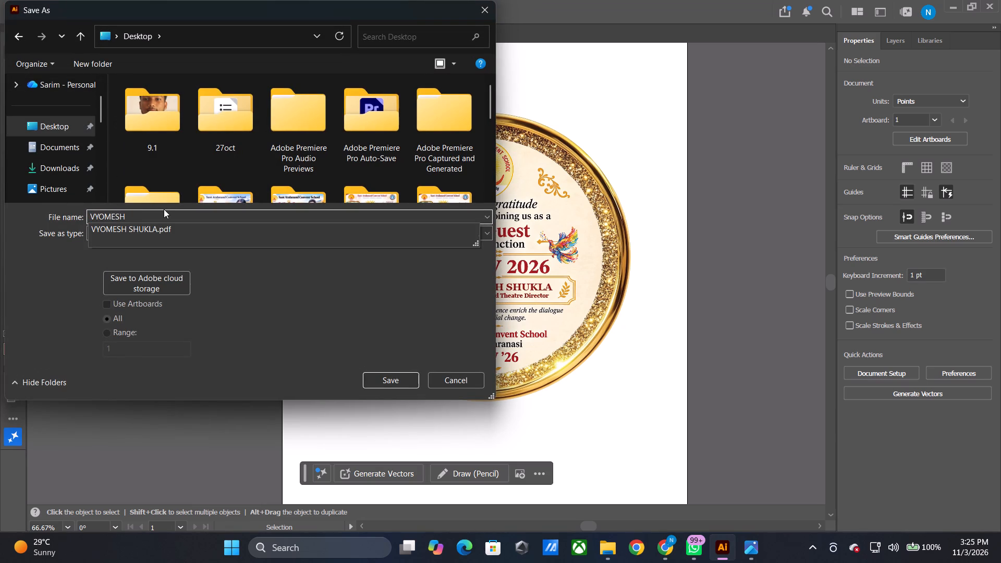
{"action": "left_click", "coordinate": [388, 380]}
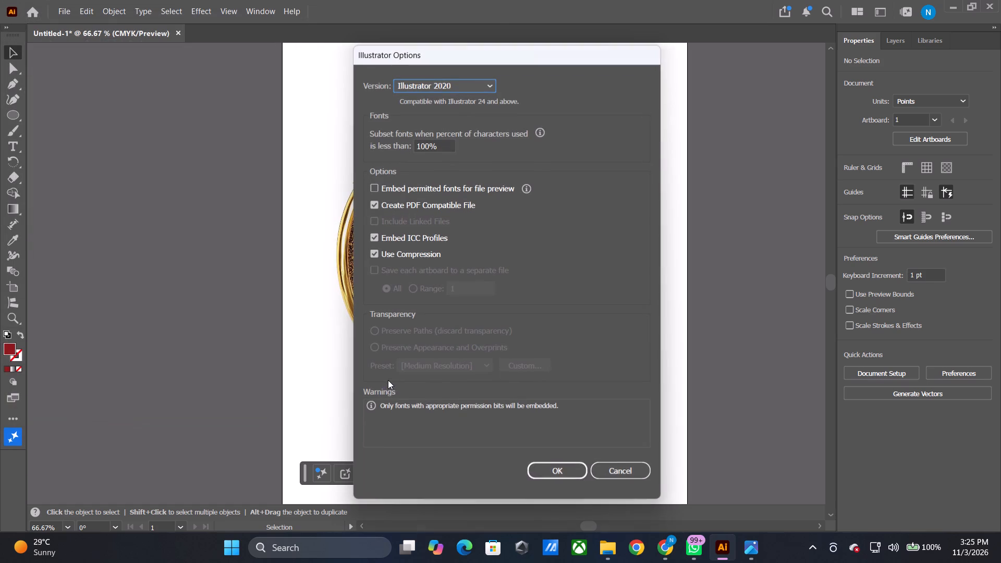
Finish saving the VYOMESH file in Illustrator 2020 format with PDF compatibility, embedded ICC profiles and compression.
{"action": "left_click", "coordinate": [559, 477]}
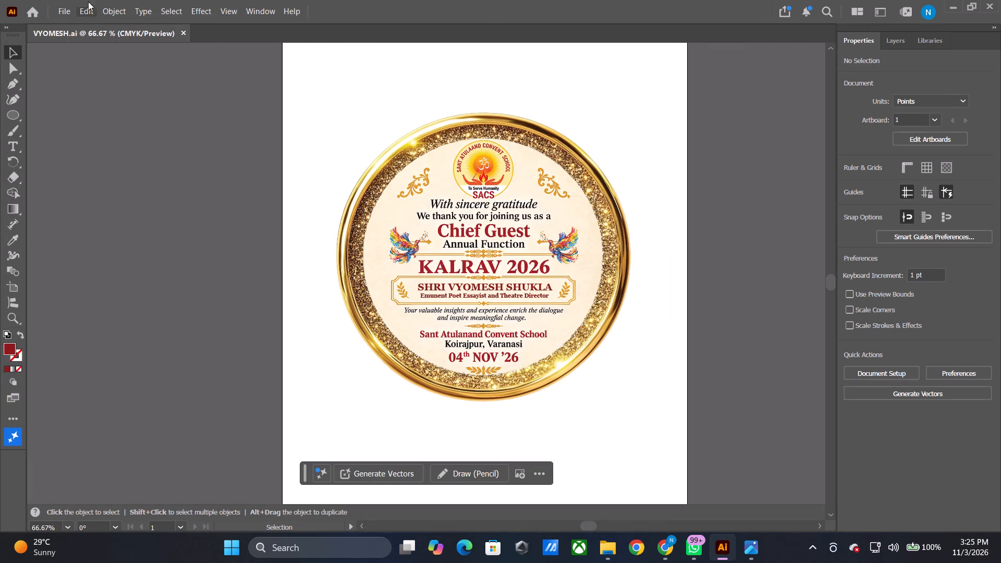
Open the handwritten Annual Function note image from Downloads, recognise its text and copy the second guest's name with its Shri title.
{"action": "left_click", "coordinate": [59, 7]}
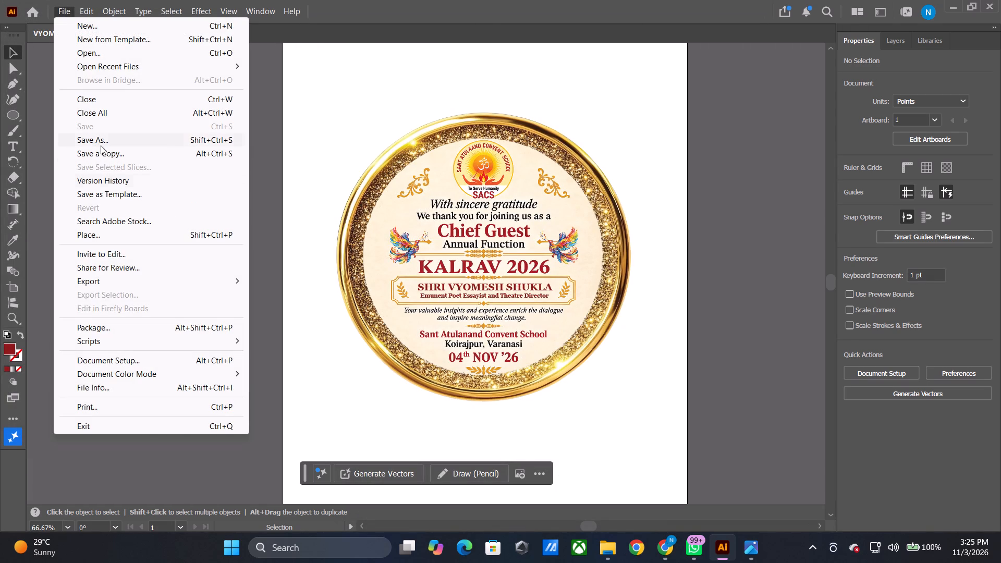
{"action": "left_click", "coordinate": [616, 550]}
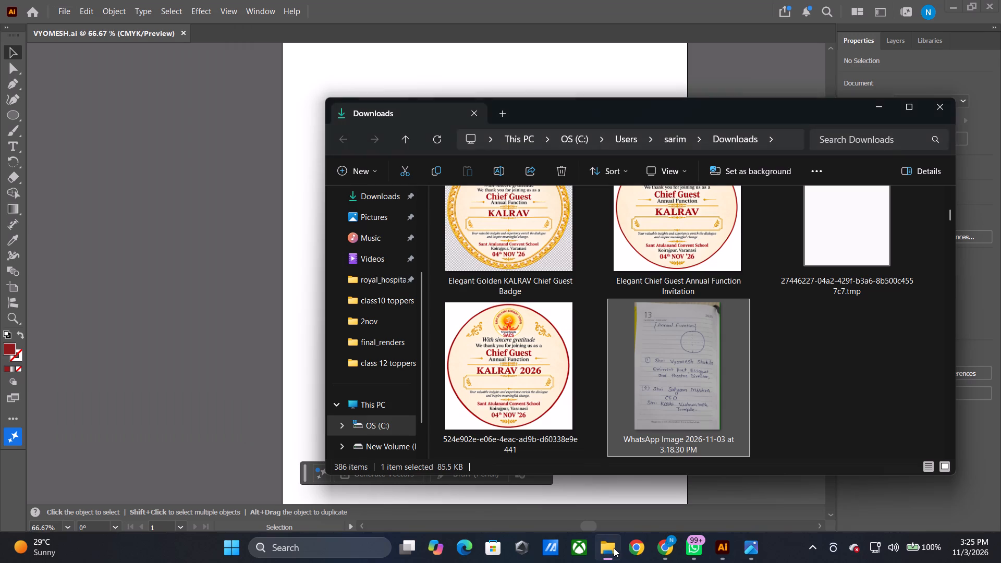
{"action": "double_click", "coordinate": [687, 352]}
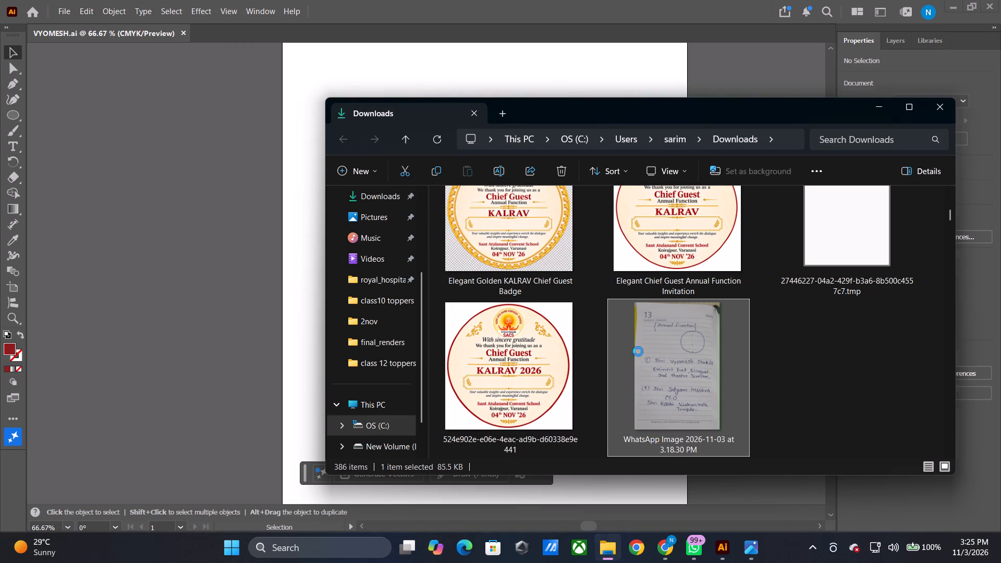
{"action": "left_click", "coordinate": [468, 445]}
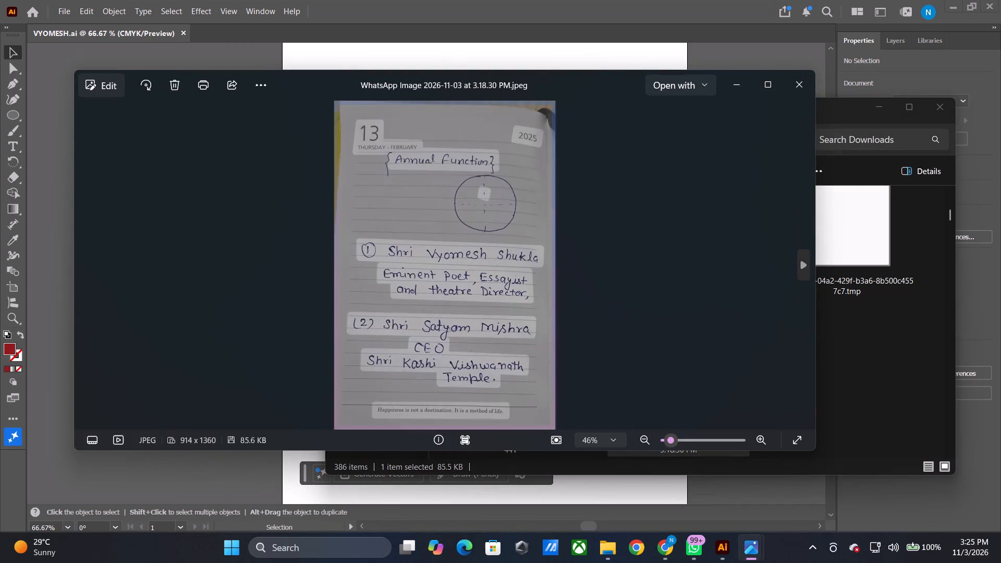
{"action": "left_click_drag", "start_coordinate": [385, 320], "coordinate": [533, 334]}
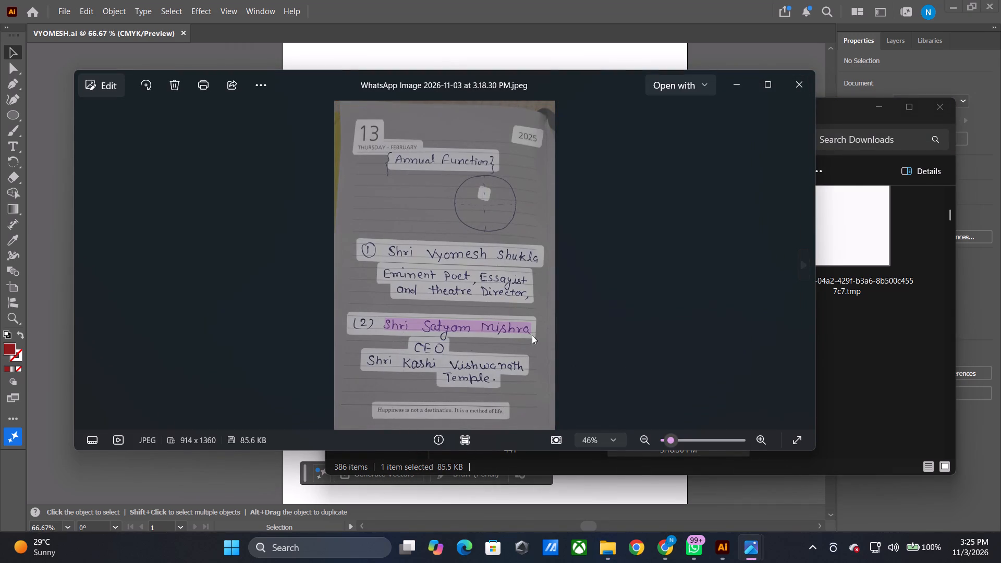
{"action": "key", "text": "ctrl+c"}
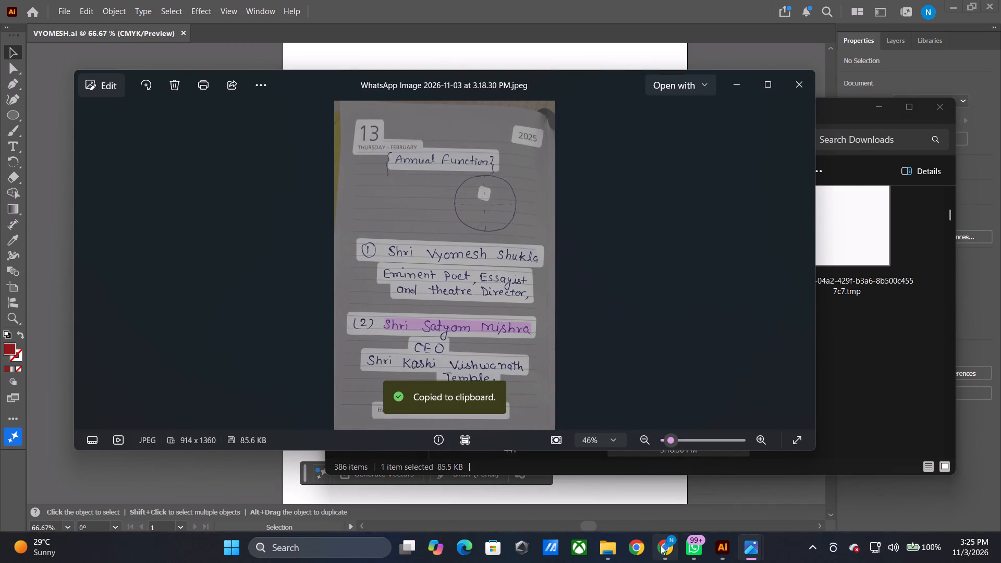
Back in Illustrator, delete the first guest's name from the end of the name line inside the gold frame.
{"action": "left_click", "coordinate": [725, 548]}
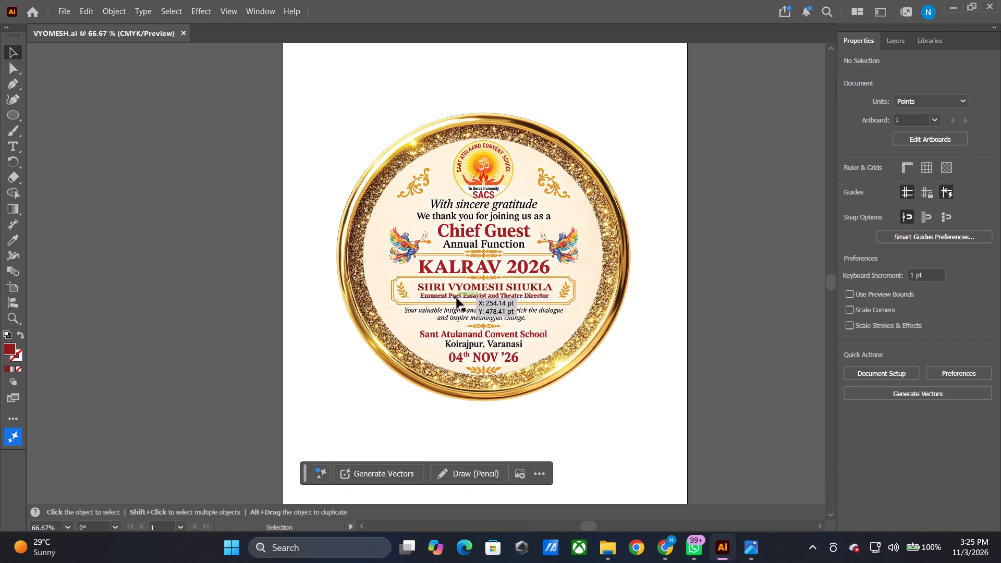
{"action": "scroll", "coordinate": [460, 298], "scroll_direction": "up", "scroll_amount": 2, "text": "alt+shift"}
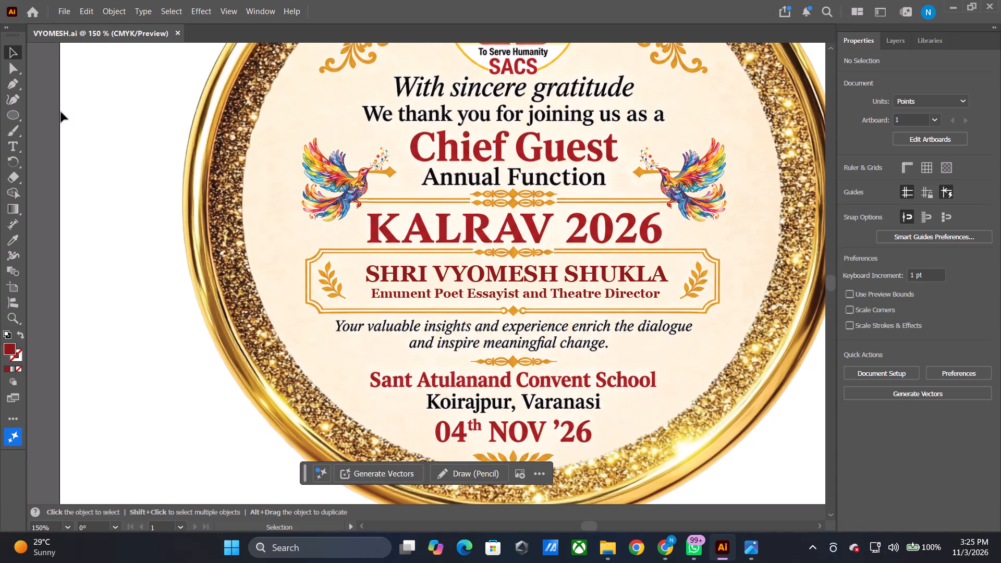
{"action": "left_click", "coordinate": [15, 154]}
{"action": "left_click", "coordinate": [520, 275]}
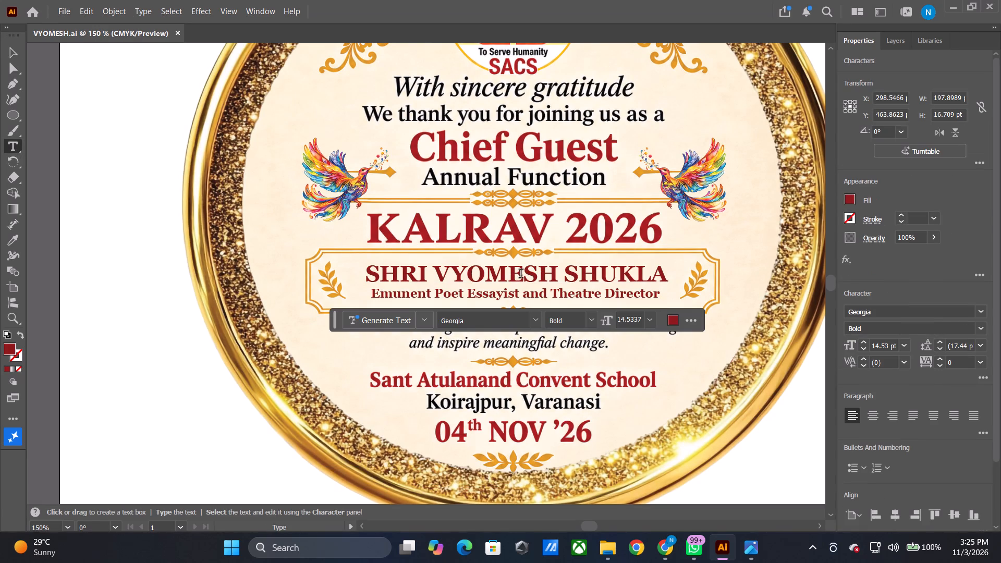
{"action": "key", "text": "Right"}
{"action": "key", "text": "Right"}
{"action": "key", "text": "Right"}
{"action": "key", "text": "Right"}
{"action": "key", "text": "Right"}
{"action": "key", "text": "Right"}
{"action": "key", "text": "Right"}
{"action": "key", "text": "Right"}
{"action": "key", "text": "Right"}
{"action": "key", "text": "BackSpace"}
{"action": "key", "text": "BackSpace"}
{"action": "key", "text": "BackSpace"}
{"action": "key", "text": "BackSpace"}
{"action": "key", "text": "BackSpace"}
{"action": "key", "text": "BackSpace"}
{"action": "key", "text": "BackSpace"}
{"action": "key", "text": "BackSpace"}
{"action": "key", "text": "BackSpace"}
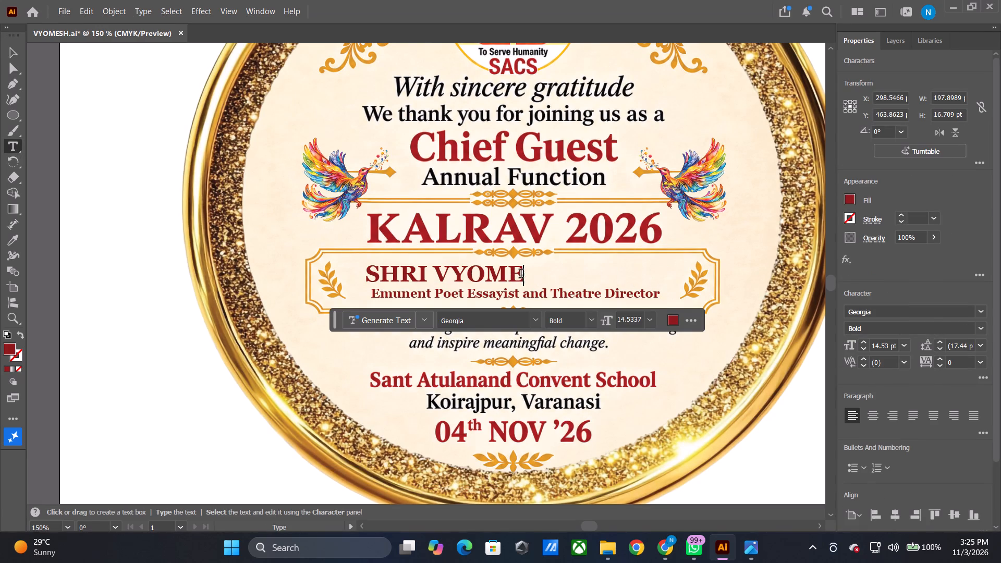
Replace the guest's name in the gold frame with the second guest's name pasted from the clipboard.
{"action": "key", "text": "BackSpace"}
{"action": "key", "text": "BackSpace"}
{"action": "key", "text": "BackSpace"}
{"action": "key", "text": "BackSpace"}
{"action": "key", "text": "BackSpace"}
{"action": "key", "text": "BackSpace"}
{"action": "key", "text": "BackSpace"}
{"action": "key", "text": "BackSpace"}
{"action": "key", "text": "BackSpace"}
{"action": "key", "text": "BackSpace"}
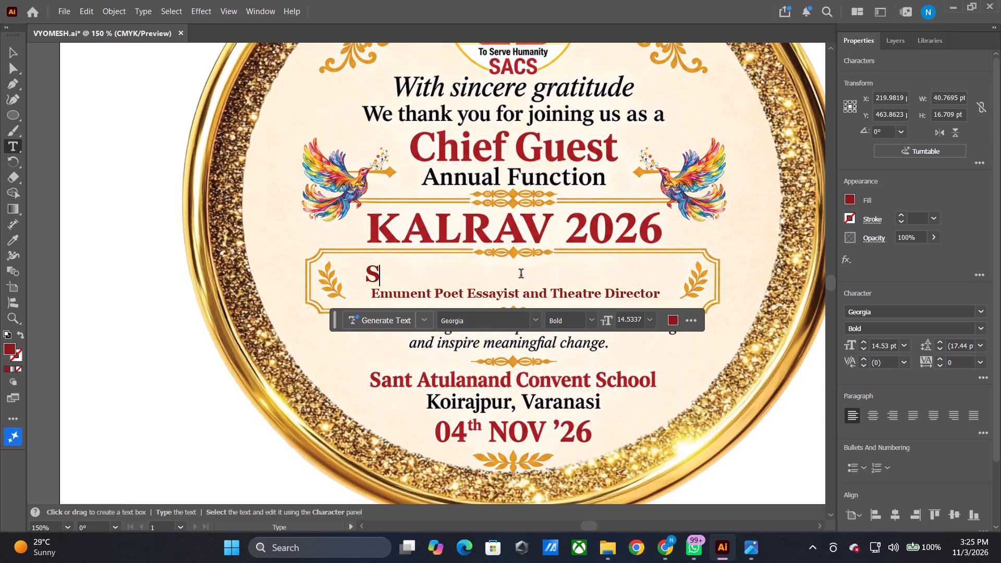
{"action": "key", "text": "ctrl+v"}
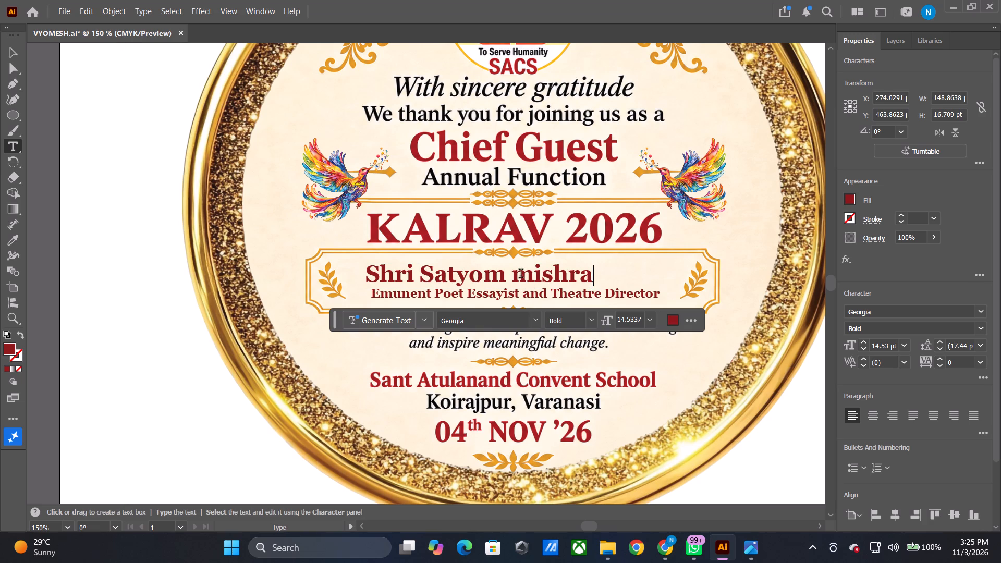
Cut the pasted name back to its initial S and retype the line as SHREE in capitals.
{"action": "key", "text": "BackSpace"}
{"action": "key", "text": "BackSpace"}
{"action": "key", "text": "BackSpace"}
{"action": "key", "text": "BackSpace"}
{"action": "key", "text": "BackSpace"}
{"action": "key", "text": "BackSpace"}
{"action": "key", "text": "BackSpace"}
{"action": "key", "text": "BackSpace"}
{"action": "key", "text": "BackSpace"}
{"action": "key", "text": "BackSpace"}
{"action": "key", "text": "BackSpace"}
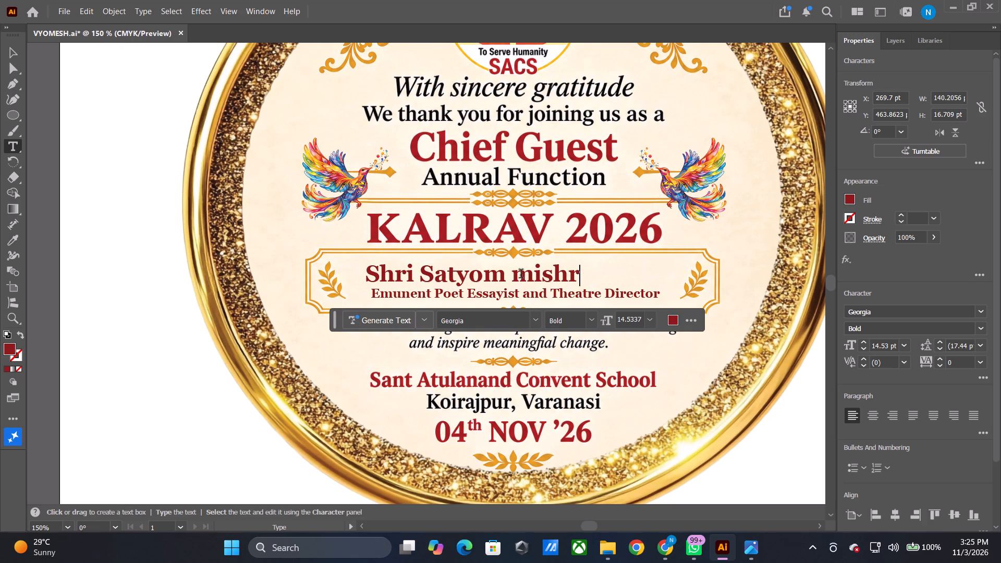
{"action": "key", "text": "BackSpace"}
{"action": "key", "text": "BackSpace"}
{"action": "key", "text": "BackSpace"}
{"action": "key", "text": "BackSpace"}
{"action": "key", "text": "BackSpace"}
{"action": "key", "text": "BackSpace"}
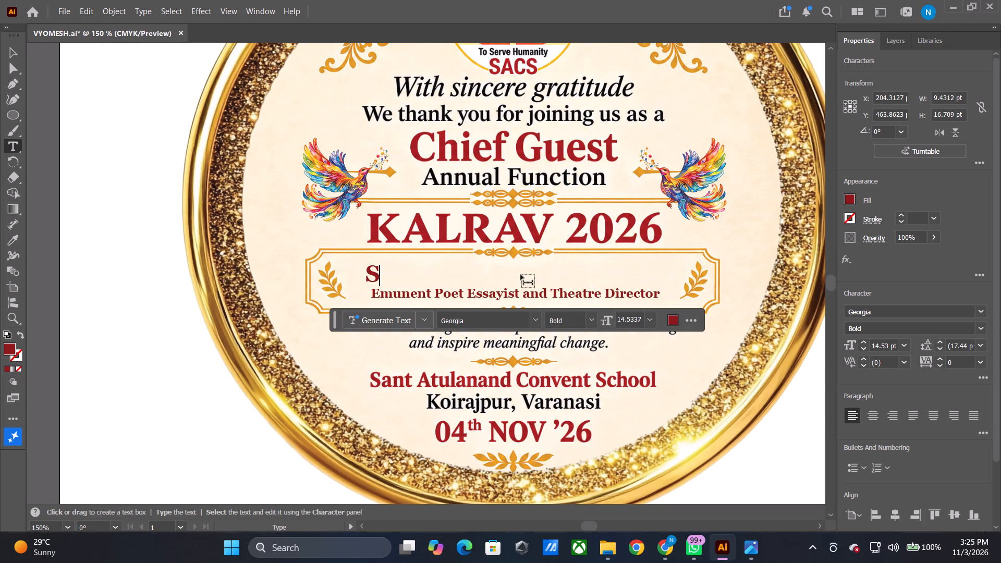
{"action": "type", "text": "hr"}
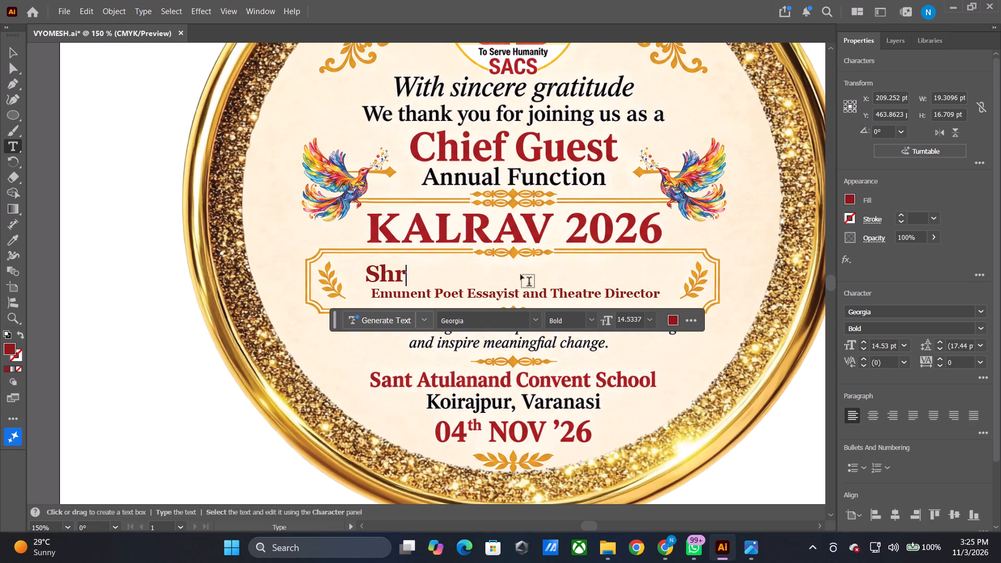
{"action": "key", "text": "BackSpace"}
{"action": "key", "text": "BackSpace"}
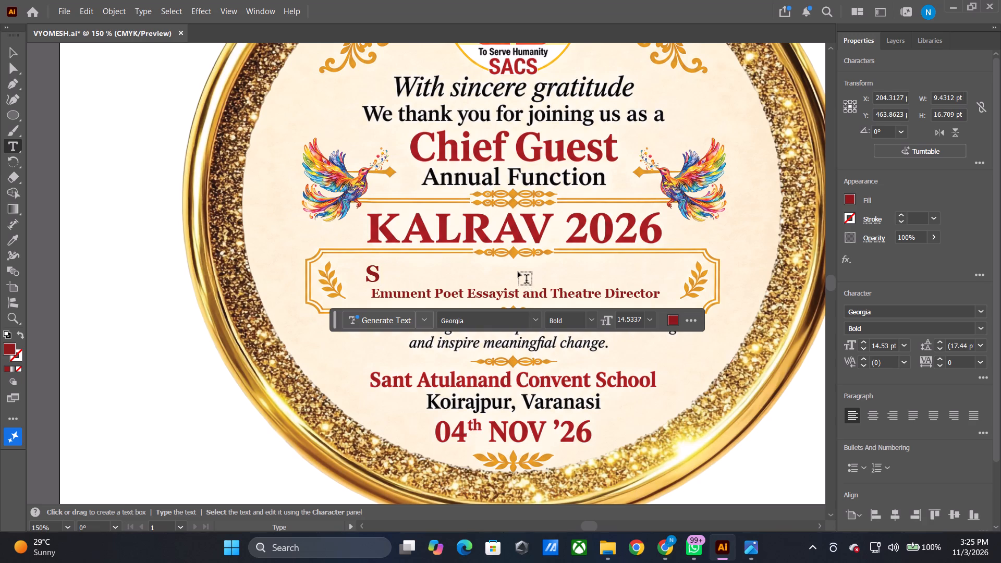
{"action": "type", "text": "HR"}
{"action": "scroll", "coordinate": [521, 271], "scroll_direction": "left", "scroll_amount": 1}
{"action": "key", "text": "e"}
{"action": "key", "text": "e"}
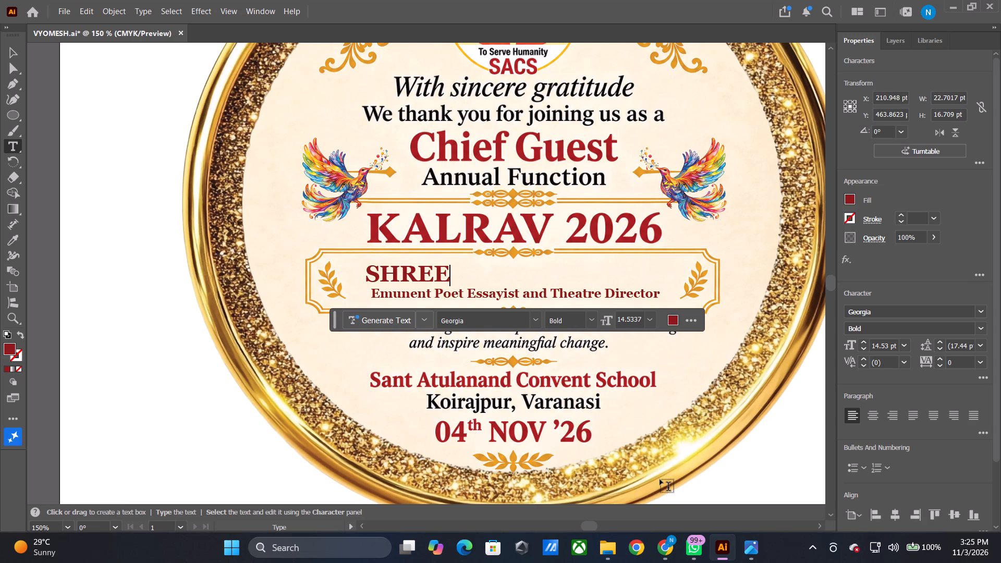
Switch to Chrome and open the Create Guest Poster chat to check the second guest's name and title.
{"action": "left_click", "coordinate": [663, 545]}
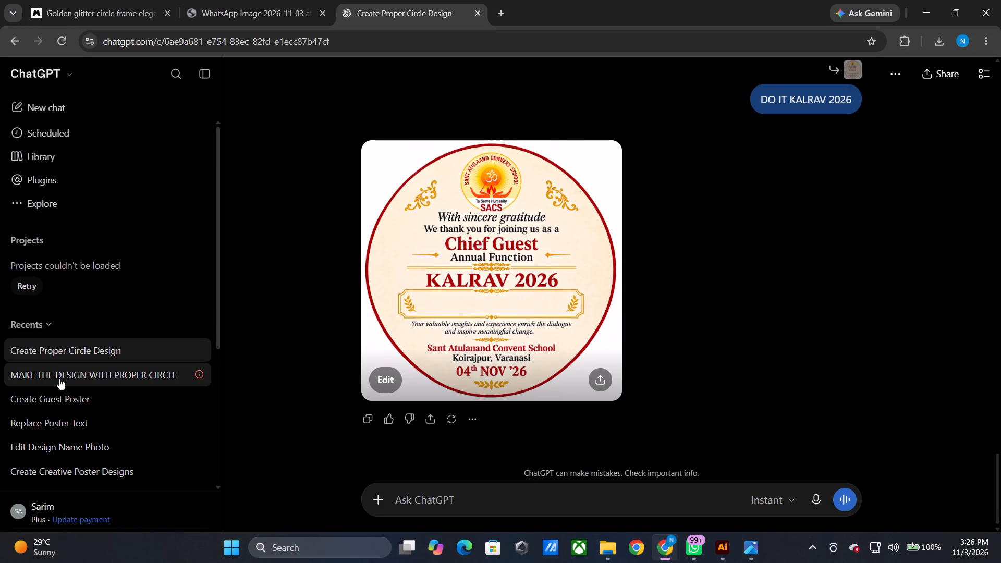
{"action": "left_click", "coordinate": [59, 378]}
{"action": "left_click", "coordinate": [60, 397]}
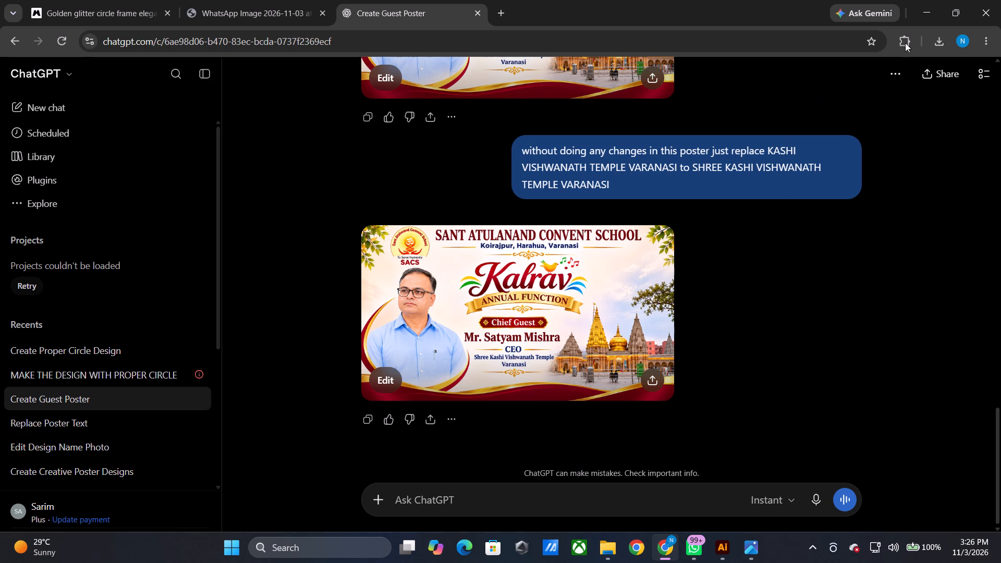
{"action": "left_click", "coordinate": [933, 11]}
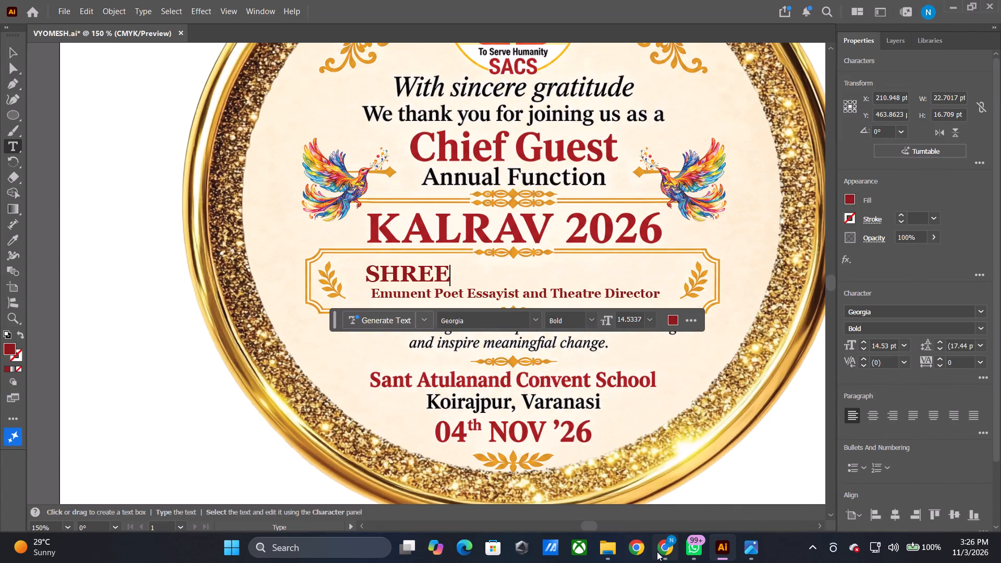
Switch to the Downloads folder in File Explorer to check the second guest's details in the handwritten note image.
{"action": "left_click", "coordinate": [612, 489]}
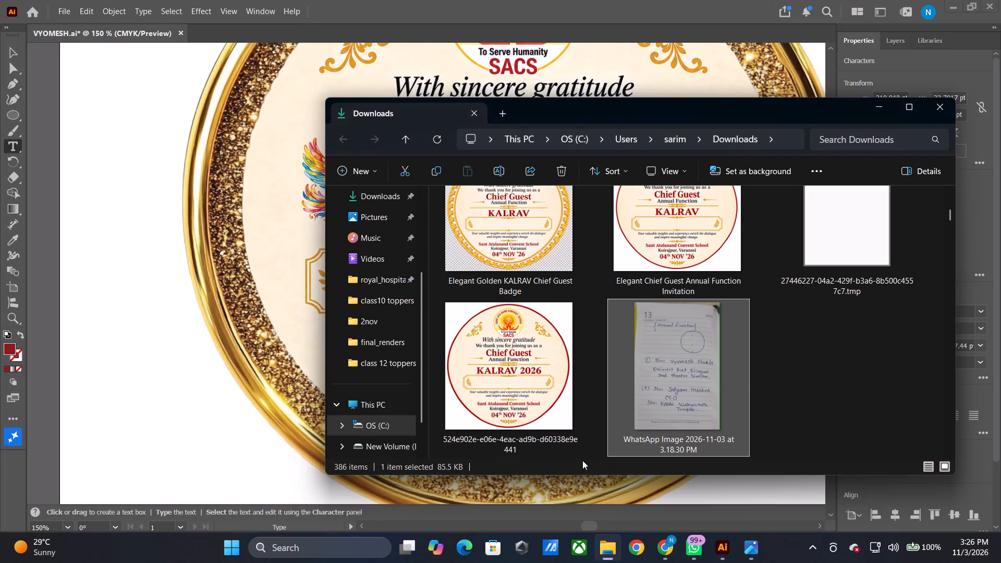
{"action": "left_click", "coordinate": [877, 107]}
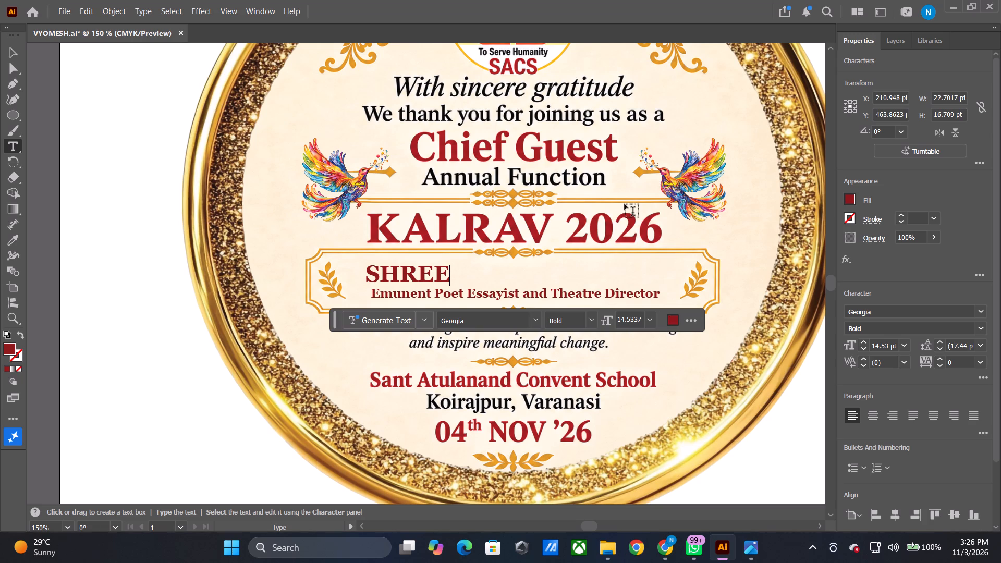
Save the second guest's badge as a separate Adobe Illustrator file named SATYAM on the Desktop.
{"action": "left_click", "coordinate": [62, 10]}
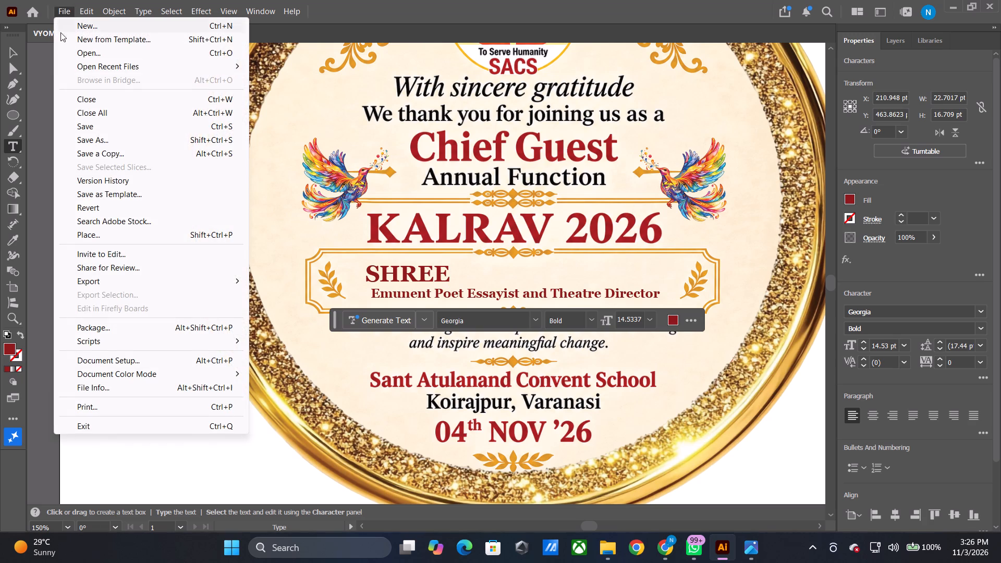
{"action": "left_click", "coordinate": [87, 138]}
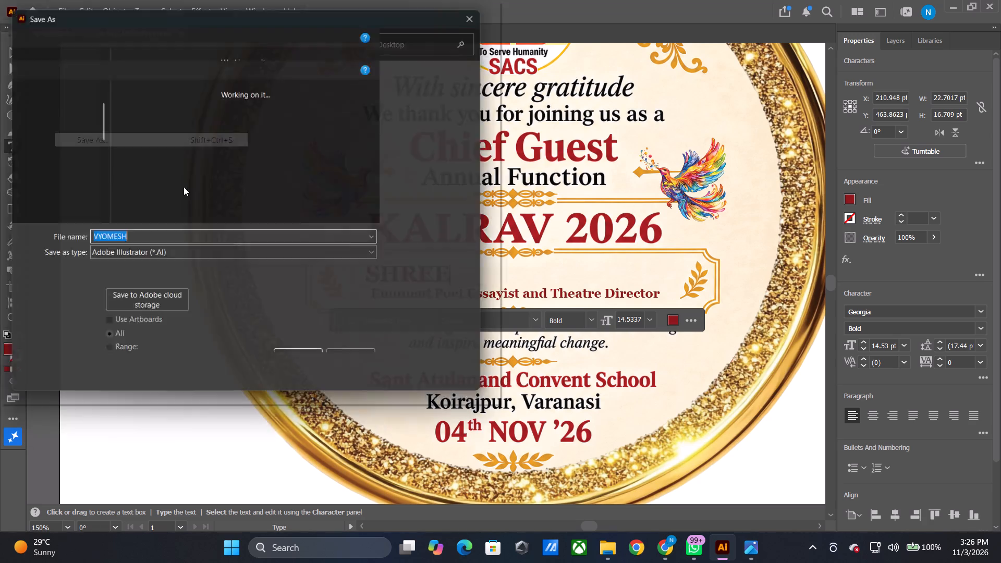
{"action": "left_click", "coordinate": [188, 217]}
{"action": "key", "text": "BackSpace"}
{"action": "key", "text": "BackSpace"}
{"action": "key", "text": "BackSpace"}
{"action": "key", "text": "BackSpace"}
{"action": "key", "text": "BackSpace"}
{"action": "key", "text": "BackSpace"}
{"action": "key", "text": "BackSpace"}
{"action": "key", "text": "BackSpace"}
{"action": "key", "text": "BackSpace"}
{"action": "key", "text": "BackSpace"}
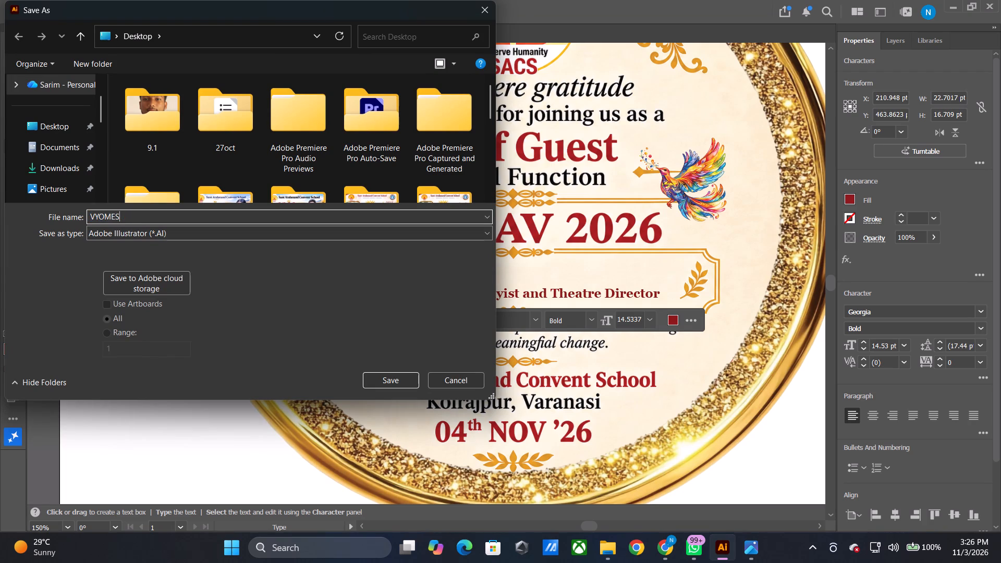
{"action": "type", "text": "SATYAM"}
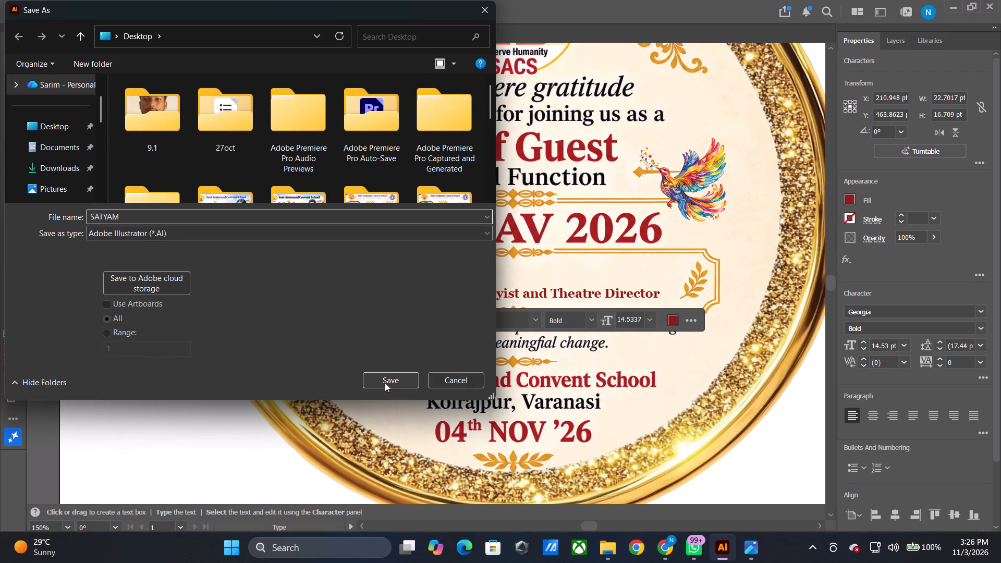
{"action": "left_click", "coordinate": [385, 383]}
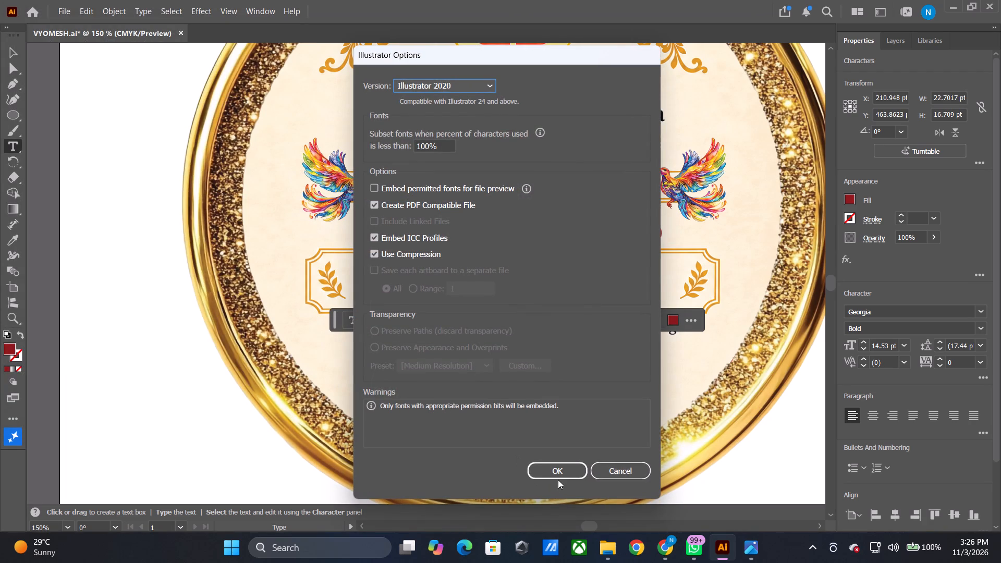
Save the second guest's badge as SATYAM.ai in Illustrator 2020 format with PDF compatibility, embedded ICC profiles and compression.
{"action": "left_click", "coordinate": [558, 480]}
{"action": "left_click", "coordinate": [560, 477]}
{"action": "key", "text": "ctrl+s"}
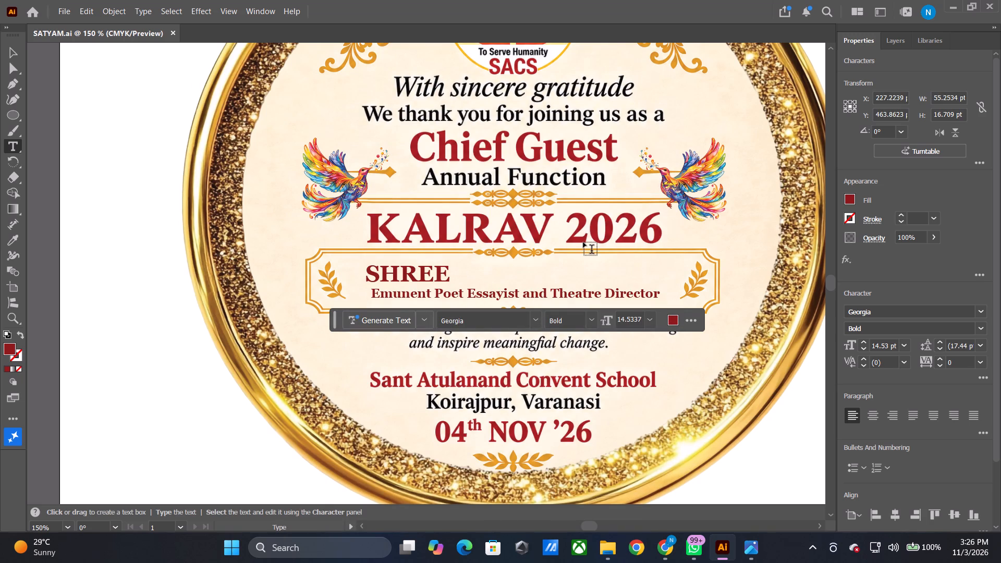
Finish editing the name text, save SATYAM.ai again and close Illustrator.
{"action": "left_click", "coordinate": [12, 53]}
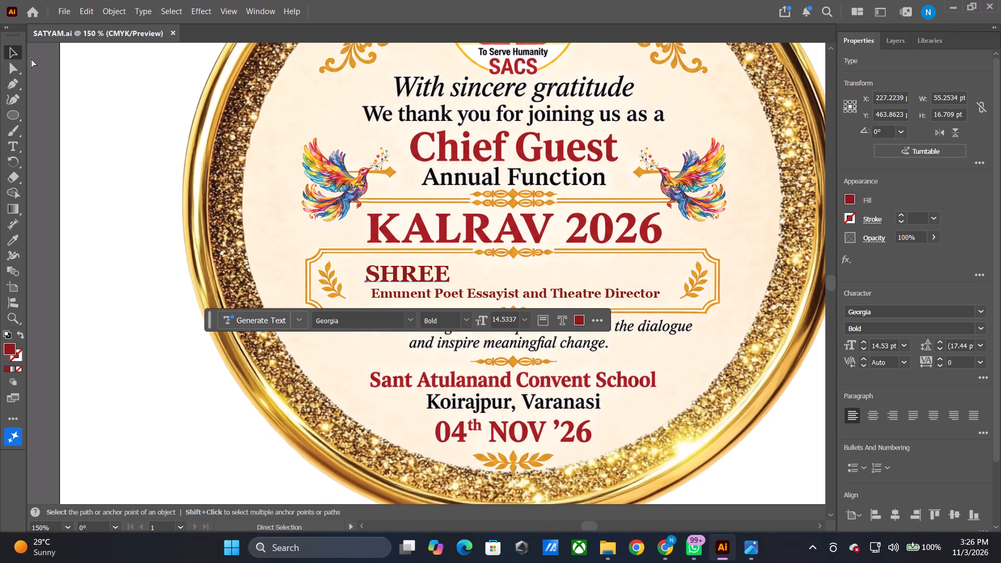
{"action": "key", "text": "ctrl+s"}
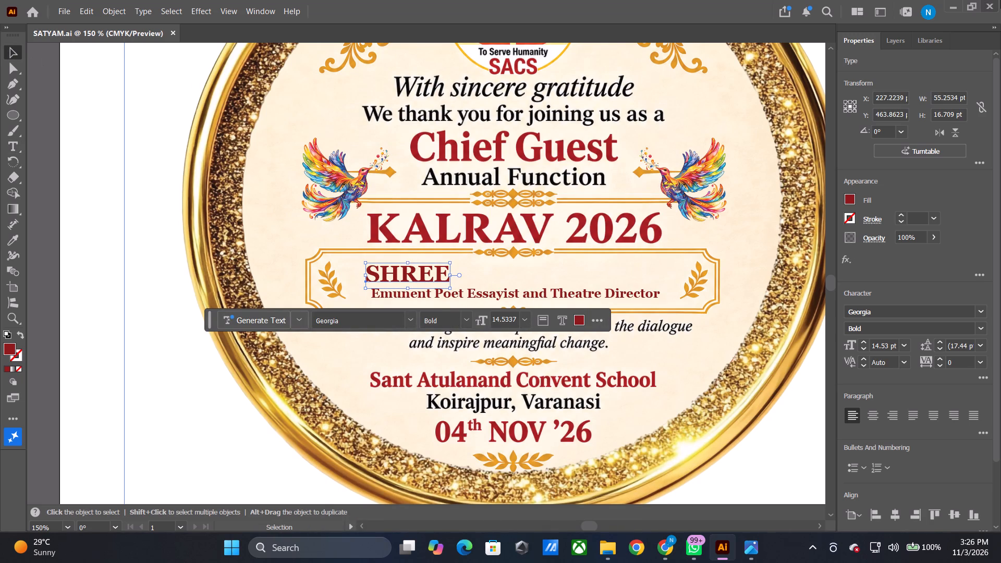
{"action": "left_click", "coordinate": [986, 9]}
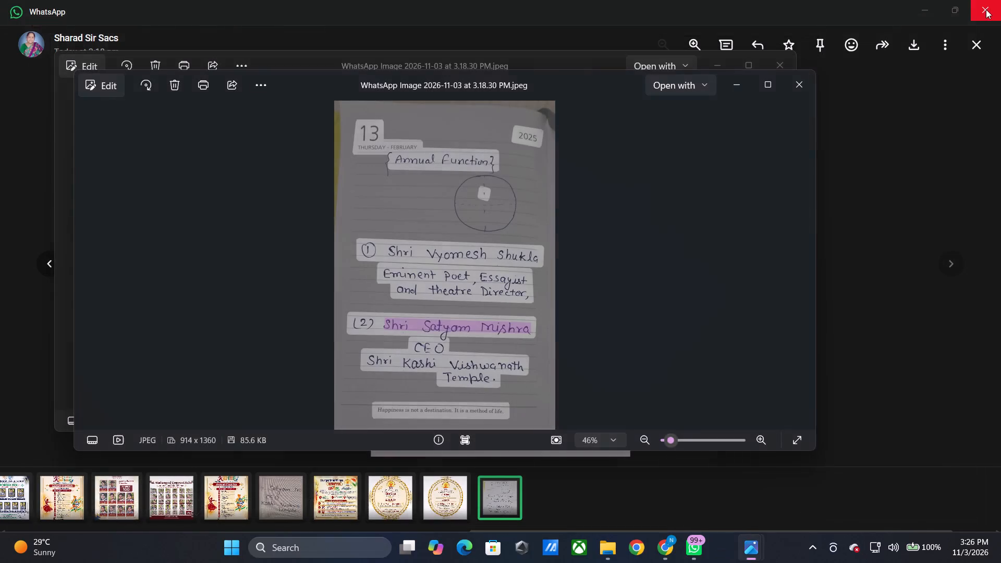
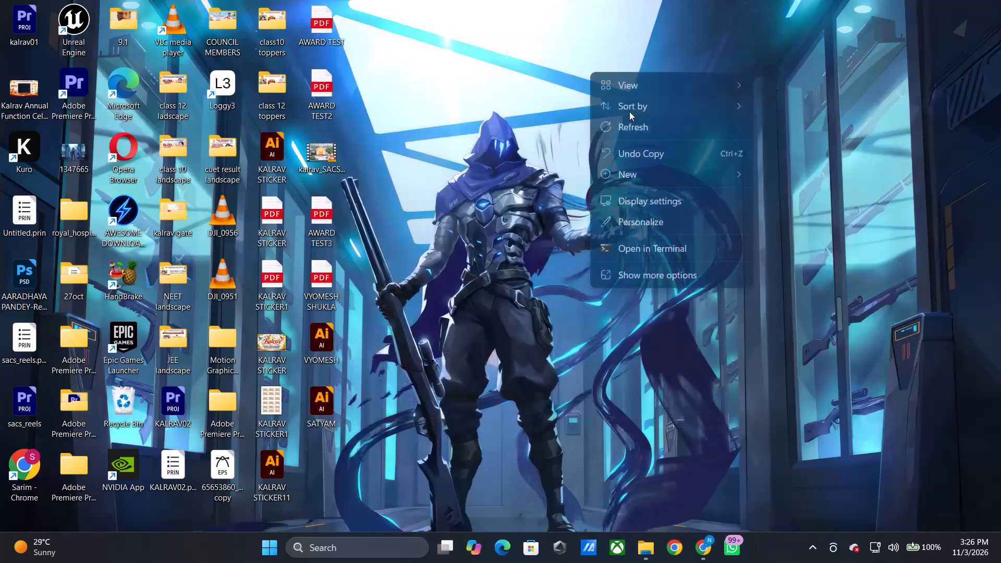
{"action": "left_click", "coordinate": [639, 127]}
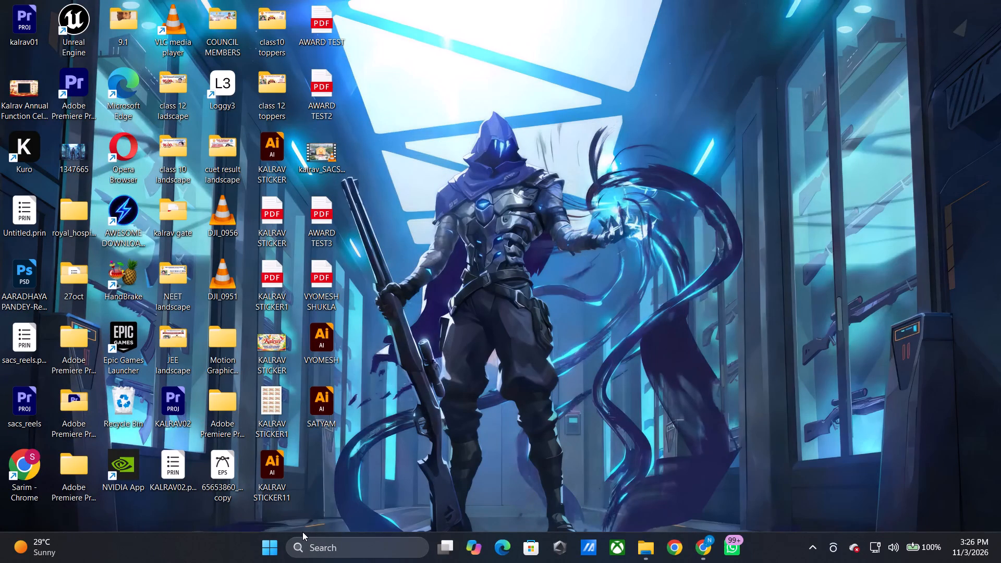
Open the Windows power options for locking, sleeping, shutting down or restarting the computer.
{"action": "left_click", "coordinate": [266, 552]}
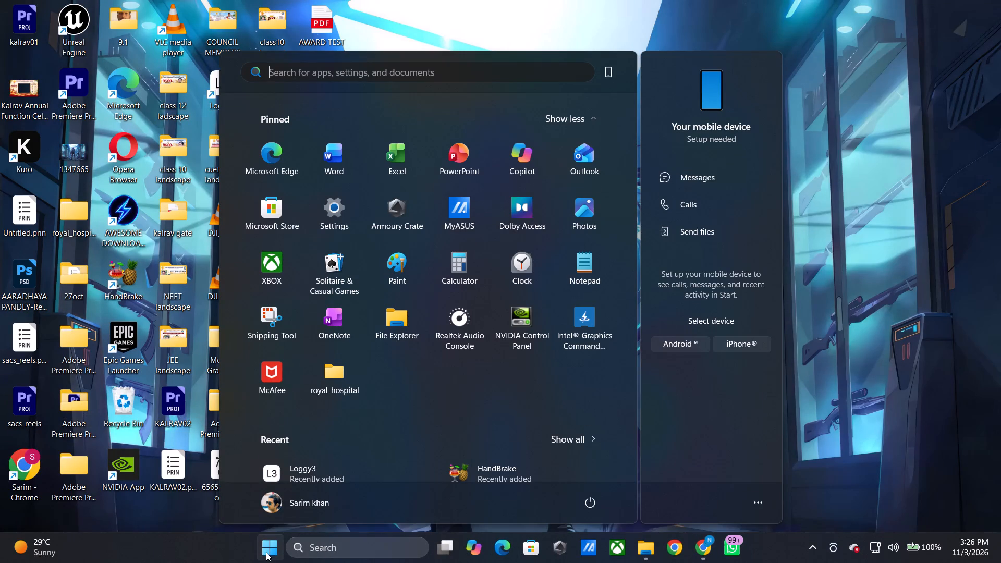
{"action": "left_click", "coordinate": [593, 497]}
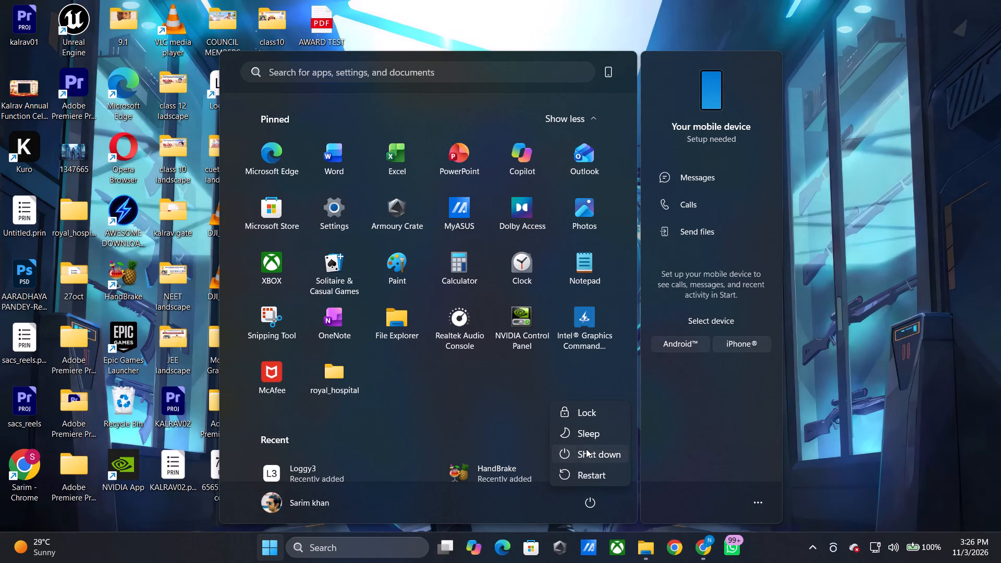